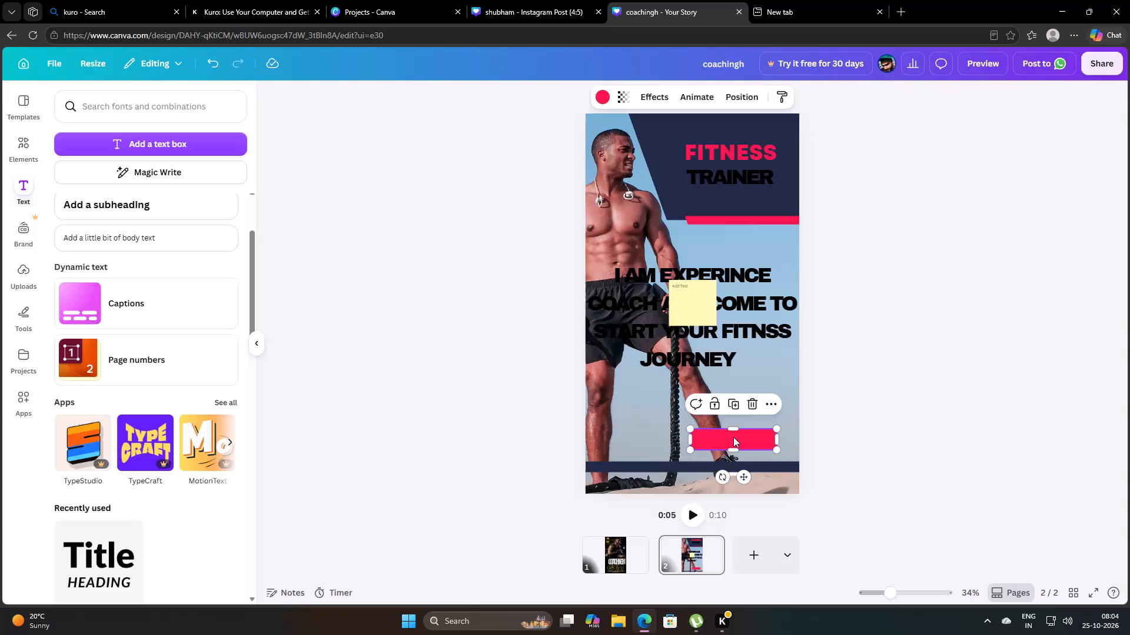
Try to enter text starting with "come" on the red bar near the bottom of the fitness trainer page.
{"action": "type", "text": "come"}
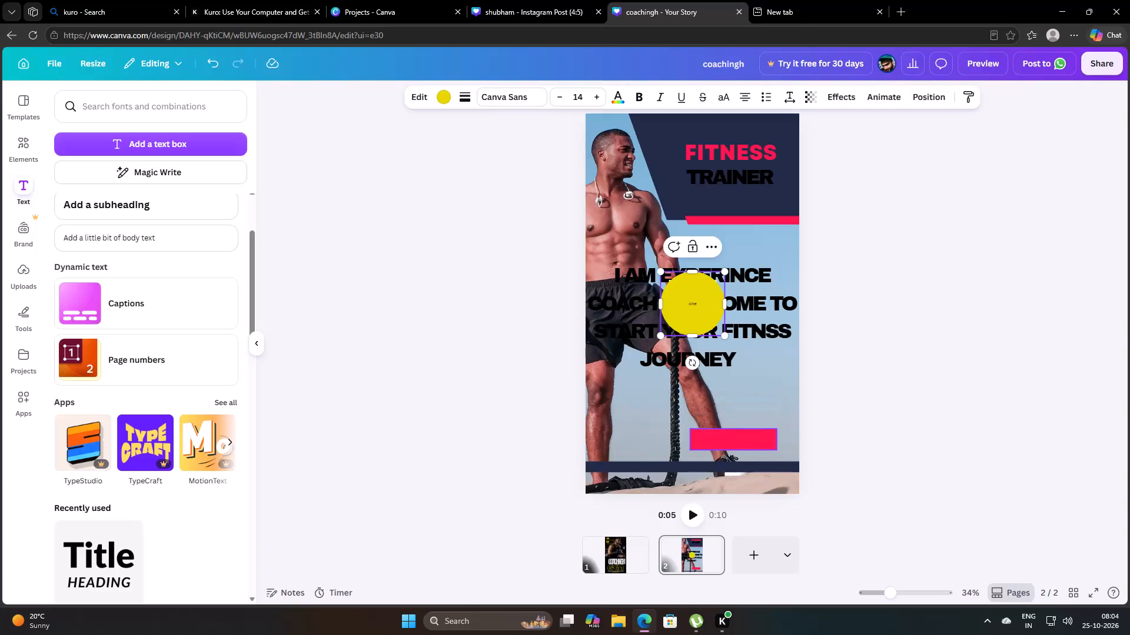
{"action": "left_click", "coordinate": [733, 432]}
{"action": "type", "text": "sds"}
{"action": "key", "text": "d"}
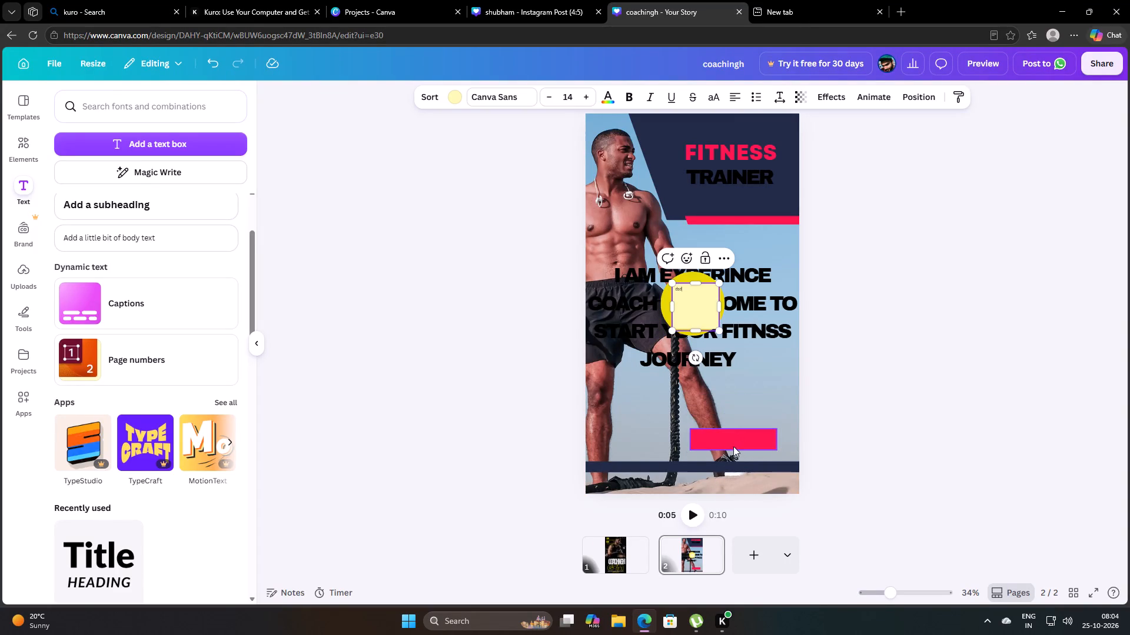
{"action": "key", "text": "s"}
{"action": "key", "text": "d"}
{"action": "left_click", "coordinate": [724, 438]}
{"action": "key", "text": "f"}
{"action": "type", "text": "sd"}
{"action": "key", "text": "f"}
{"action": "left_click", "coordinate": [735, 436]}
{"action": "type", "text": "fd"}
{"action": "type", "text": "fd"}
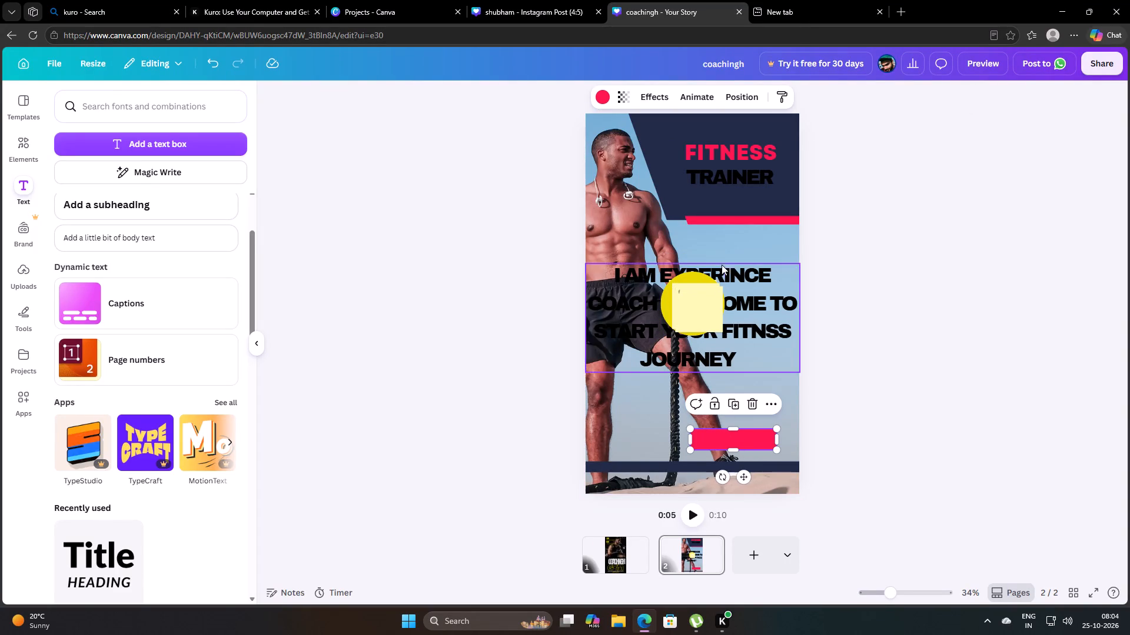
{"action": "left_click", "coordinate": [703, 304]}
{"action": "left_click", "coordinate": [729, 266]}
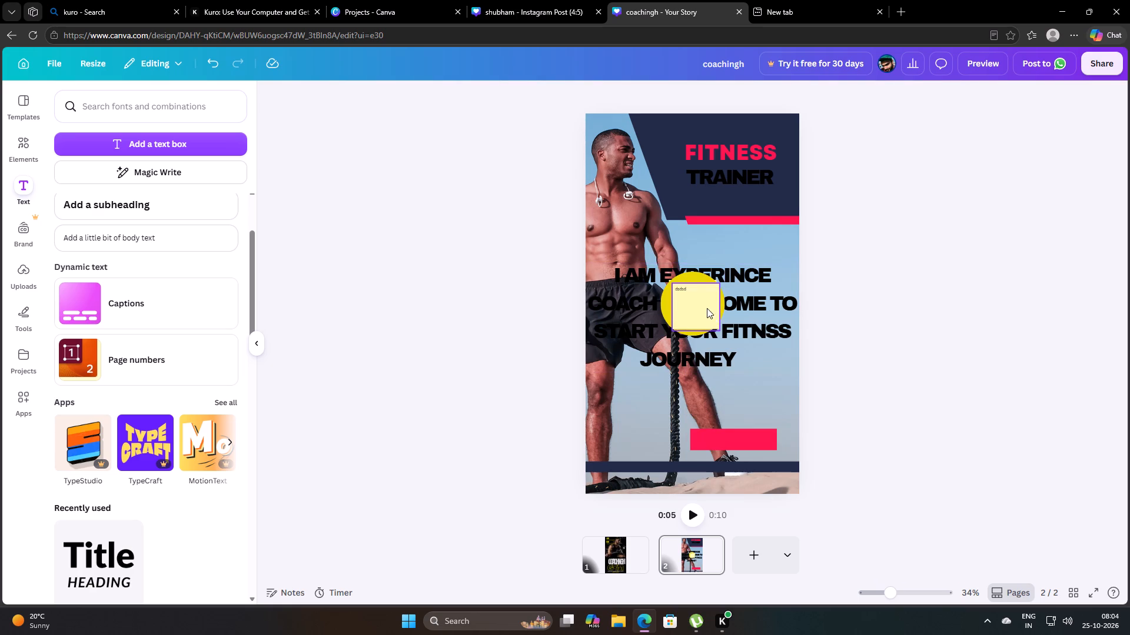
Delete the two sticky notes and the yellow circle covering the paragraph text on the fitness trainer page.
{"action": "left_click", "coordinate": [707, 308]}
{"action": "left_click", "coordinate": [723, 258]}
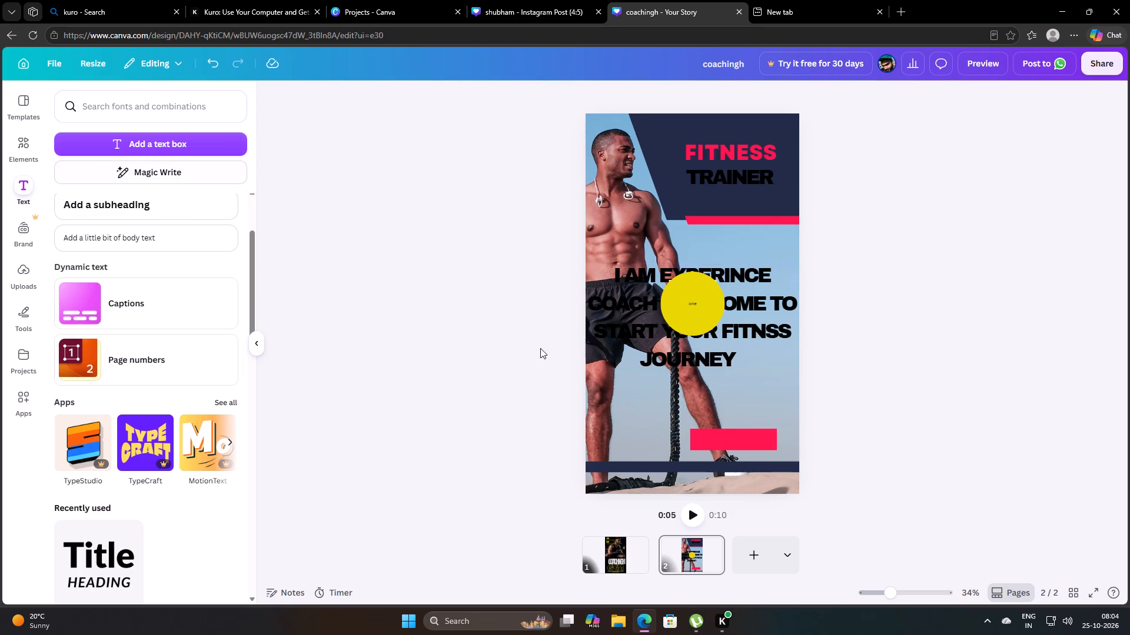
{"action": "left_click", "coordinate": [689, 313]}
{"action": "left_click", "coordinate": [718, 246]}
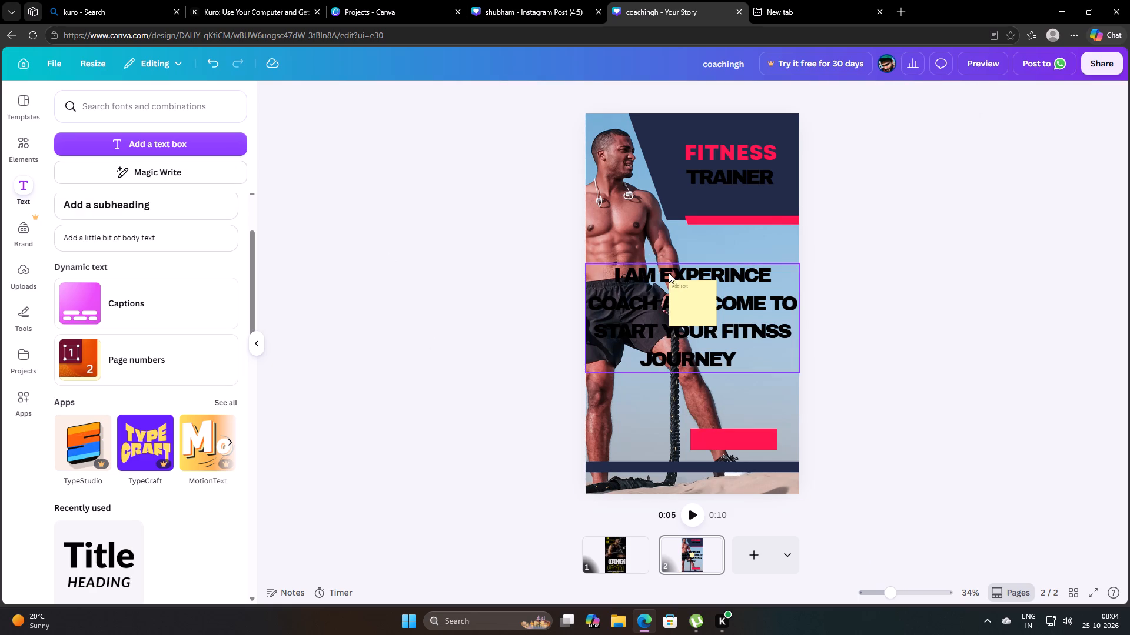
{"action": "left_click", "coordinate": [126, 453]}
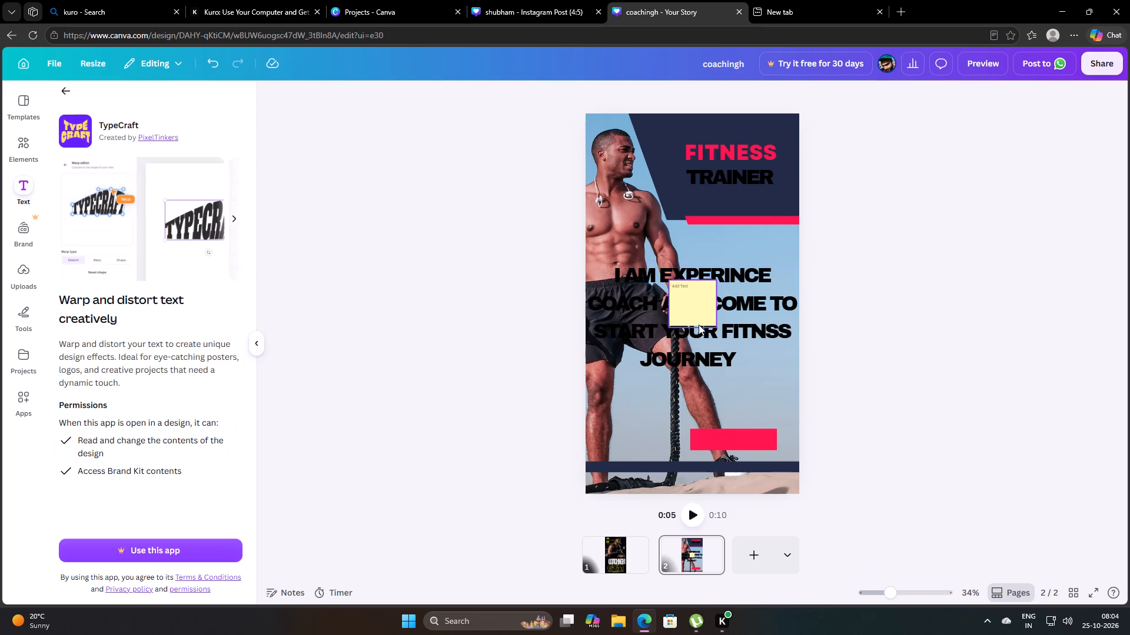
{"action": "left_click", "coordinate": [696, 312]}
{"action": "left_click", "coordinate": [723, 255]}
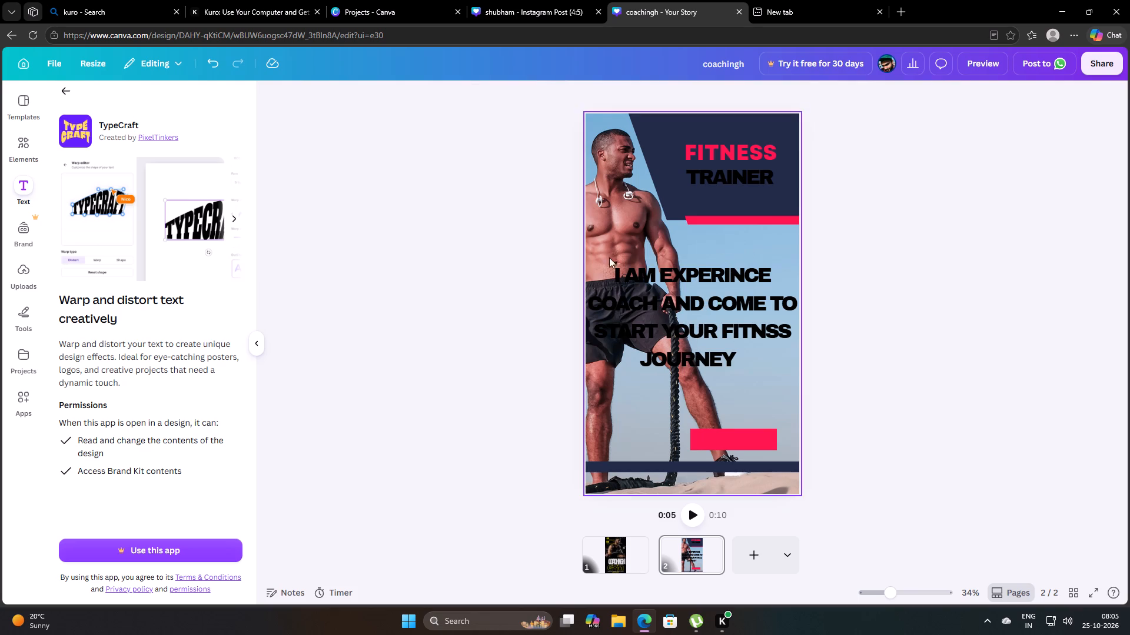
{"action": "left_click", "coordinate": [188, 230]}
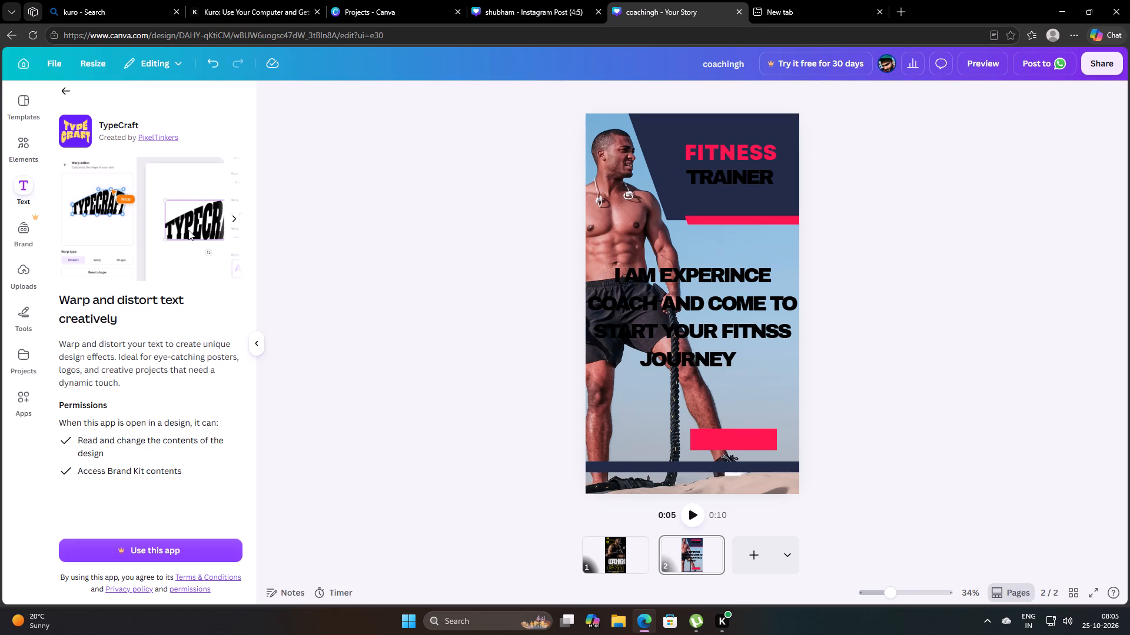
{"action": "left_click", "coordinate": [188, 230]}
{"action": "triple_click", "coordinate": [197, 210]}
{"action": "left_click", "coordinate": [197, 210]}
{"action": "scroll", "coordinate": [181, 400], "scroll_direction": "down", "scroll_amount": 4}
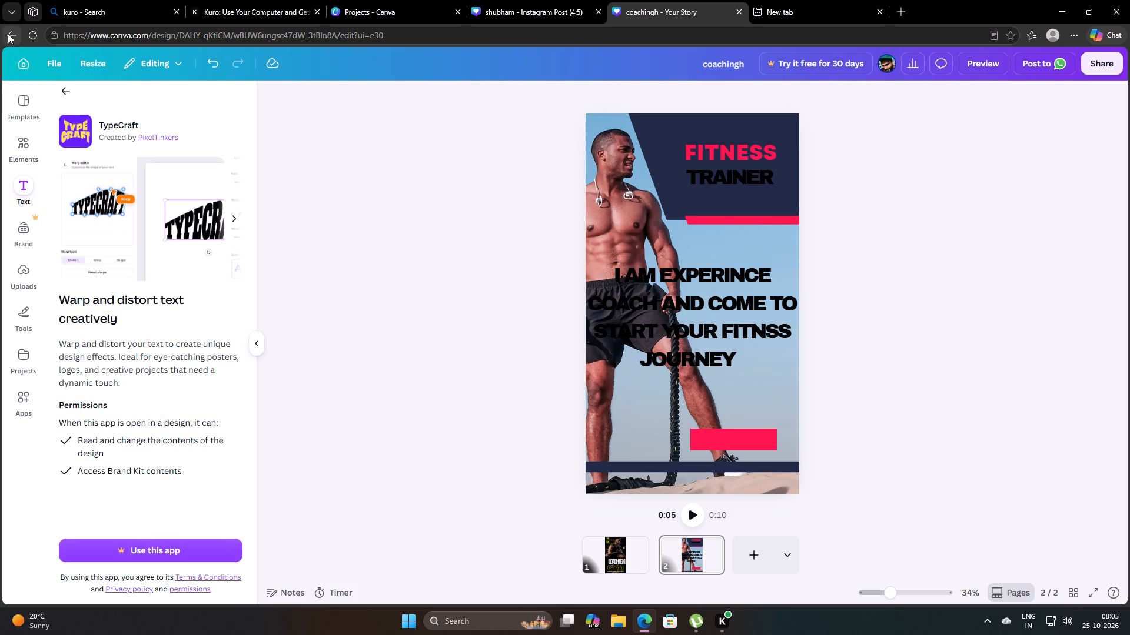
Leave the coachingh story and return to the fitness coach Instagram post, dismissing the design creation dialog.
{"action": "left_click", "coordinate": [4, 38]}
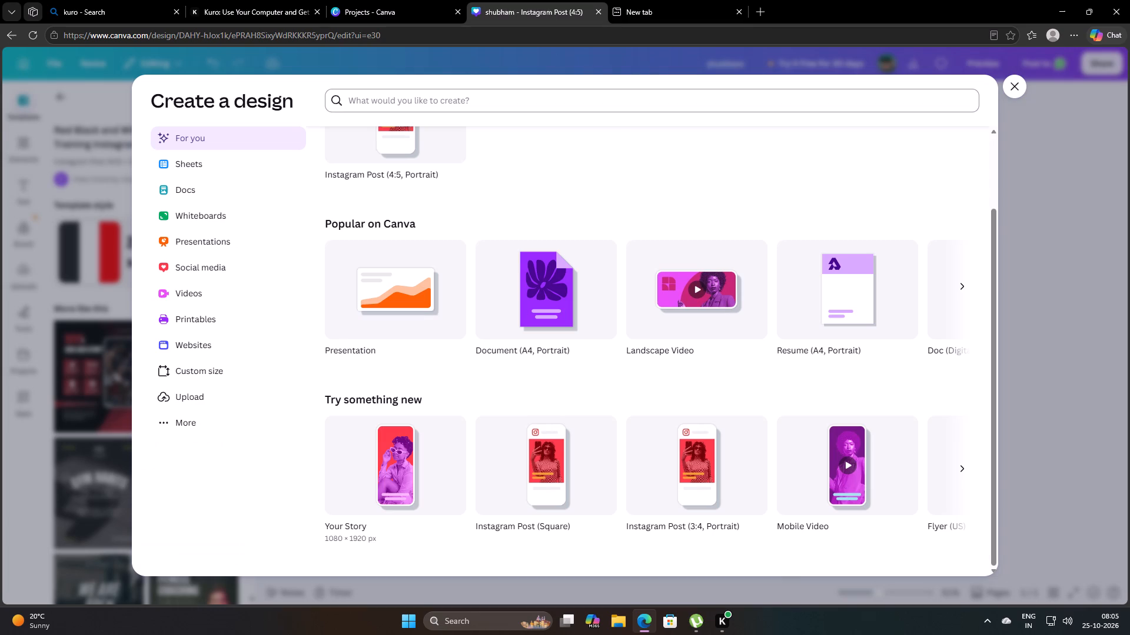
{"action": "left_click", "coordinate": [1021, 79]}
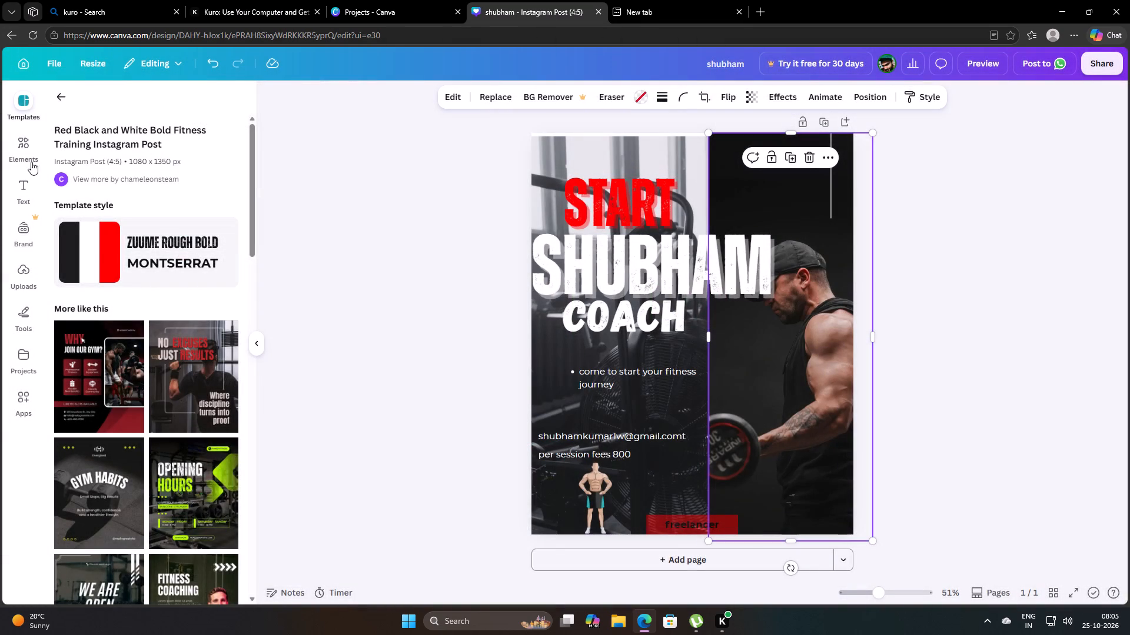
Browse the graphic elements, similar fitness templates and text styles available for the Instagram post.
{"action": "left_click", "coordinate": [27, 152]}
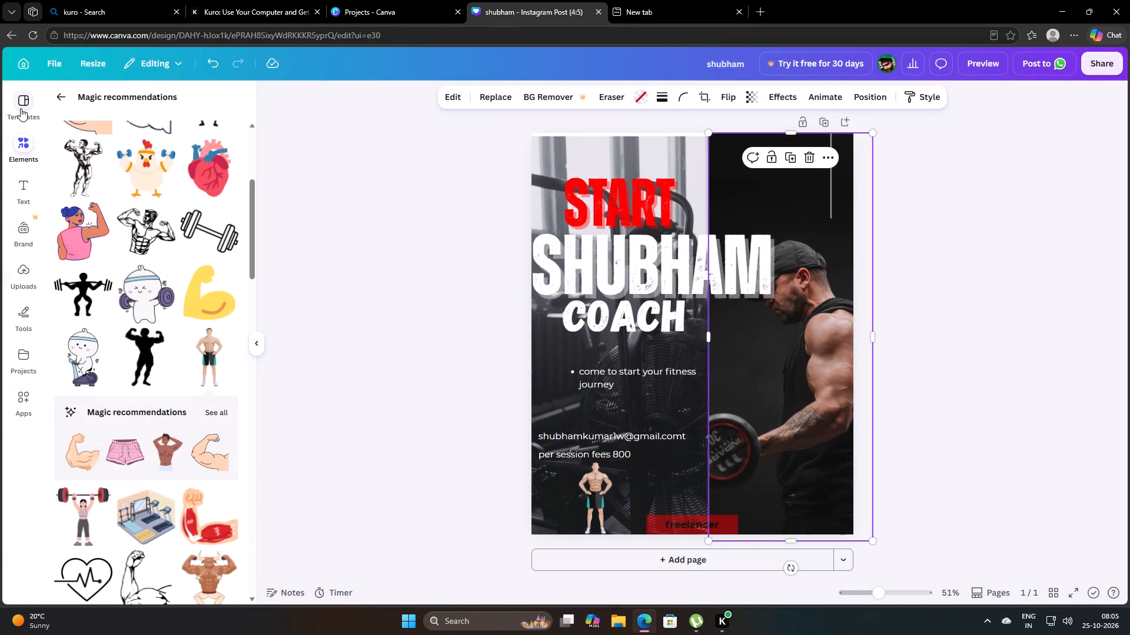
{"action": "left_click", "coordinate": [21, 108]}
{"action": "scroll", "coordinate": [167, 377], "scroll_direction": "down", "scroll_amount": 3}
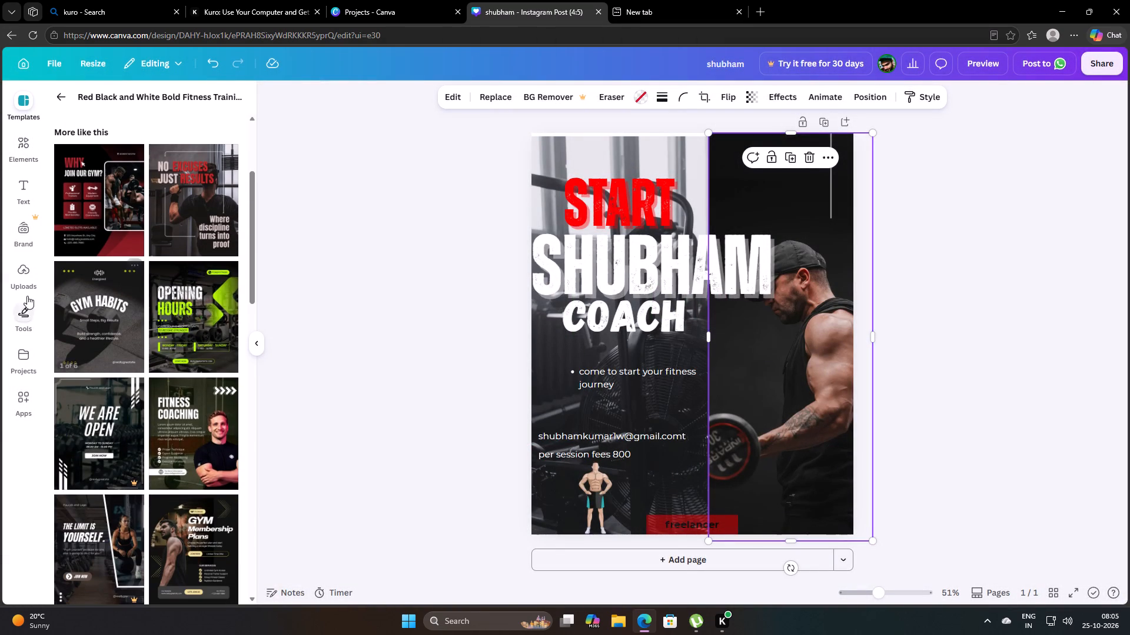
{"action": "left_click", "coordinate": [24, 190]}
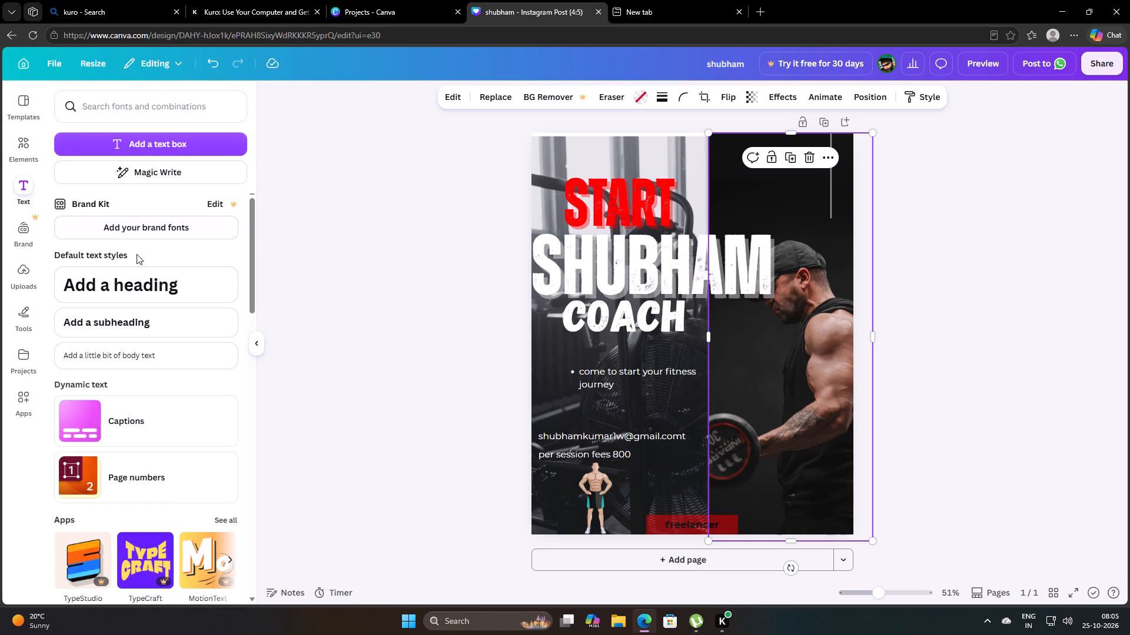
{"action": "scroll", "coordinate": [137, 242], "scroll_direction": "down", "scroll_amount": 2}
{"action": "scroll", "coordinate": [139, 298], "scroll_direction": "up", "scroll_amount": 1}
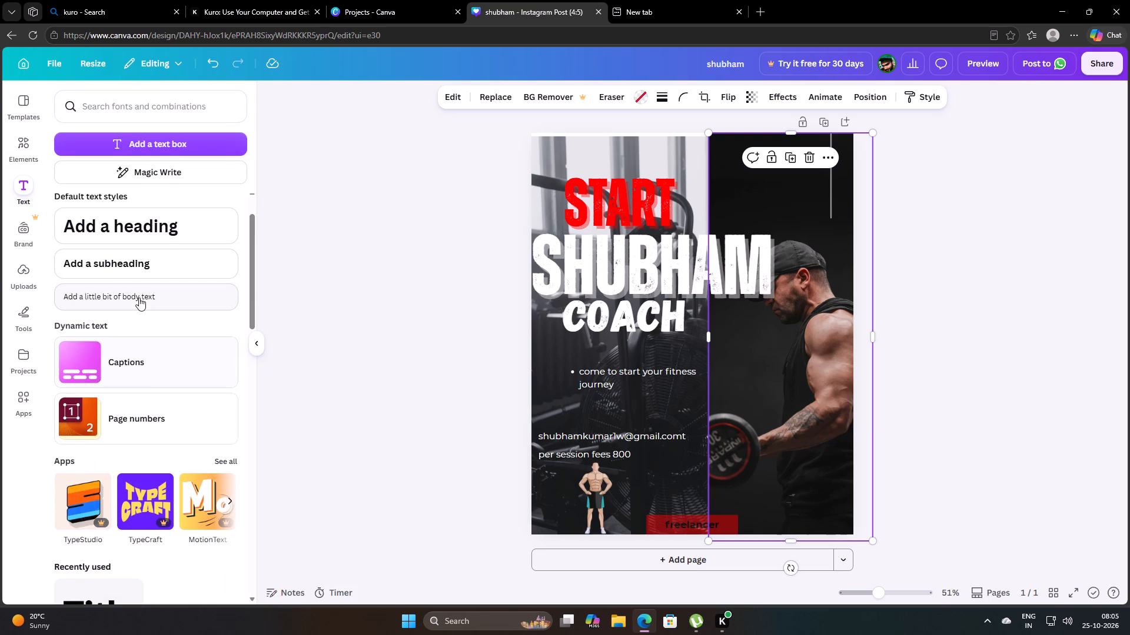
{"action": "scroll", "coordinate": [185, 447], "scroll_direction": "down", "scroll_amount": 2}
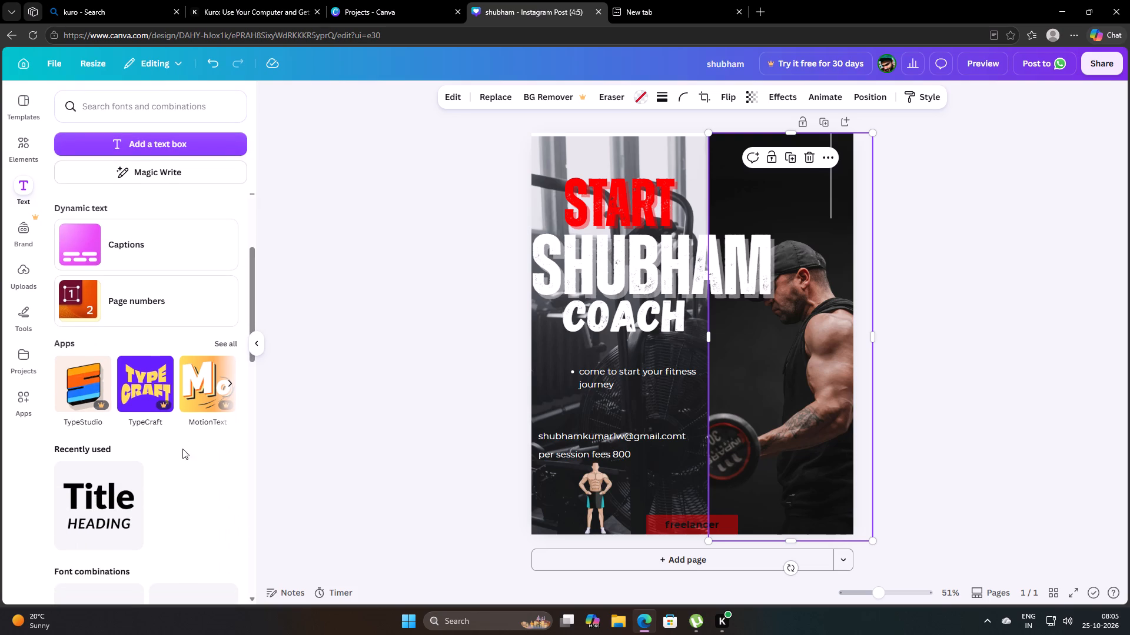
{"action": "scroll", "coordinate": [147, 389], "scroll_direction": "up", "scroll_amount": 7}
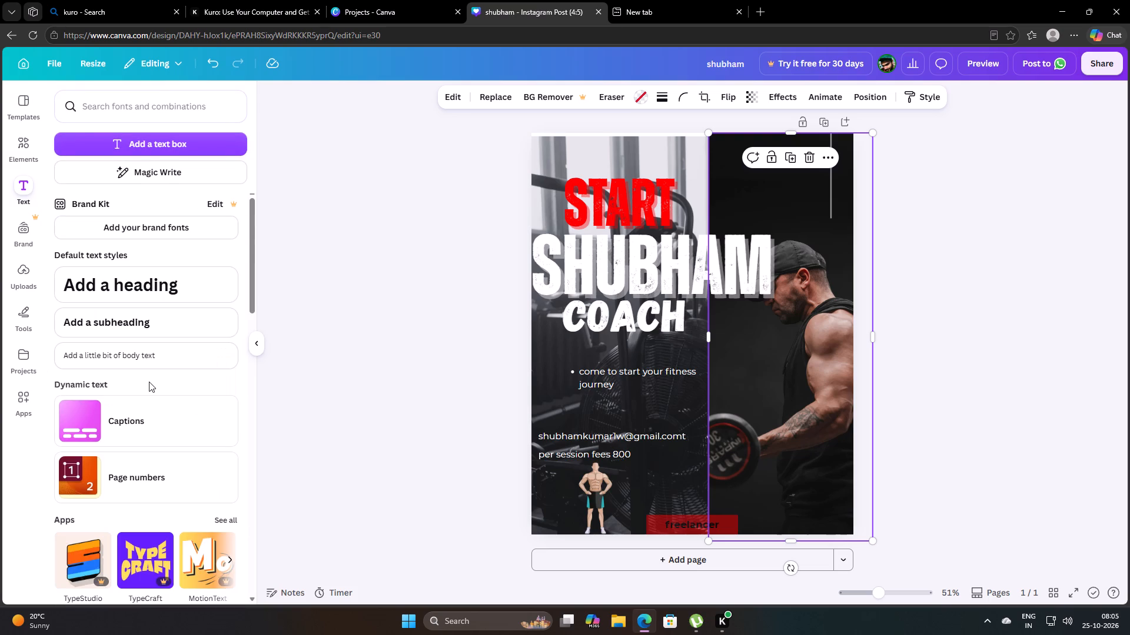
{"action": "scroll", "coordinate": [149, 382], "scroll_direction": "up", "scroll_amount": 3}
Add a blank second page to the Instagram post design.
{"action": "left_click", "coordinate": [673, 562]}
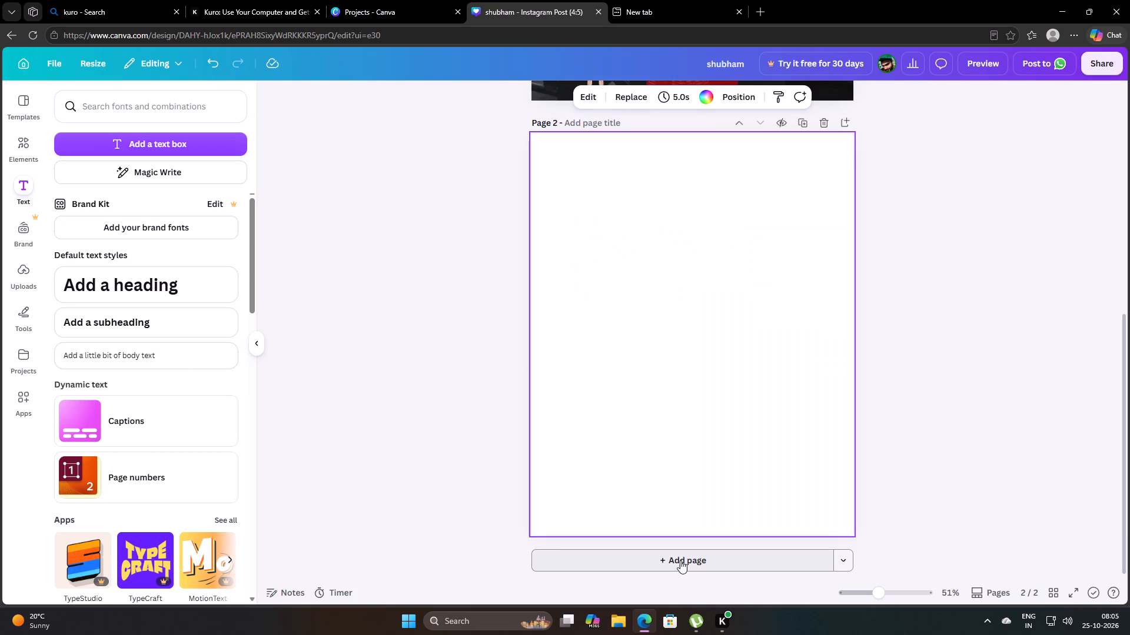
Browse the fitness training templates related to the current design for the blank page.
{"action": "left_click", "coordinate": [13, 111]}
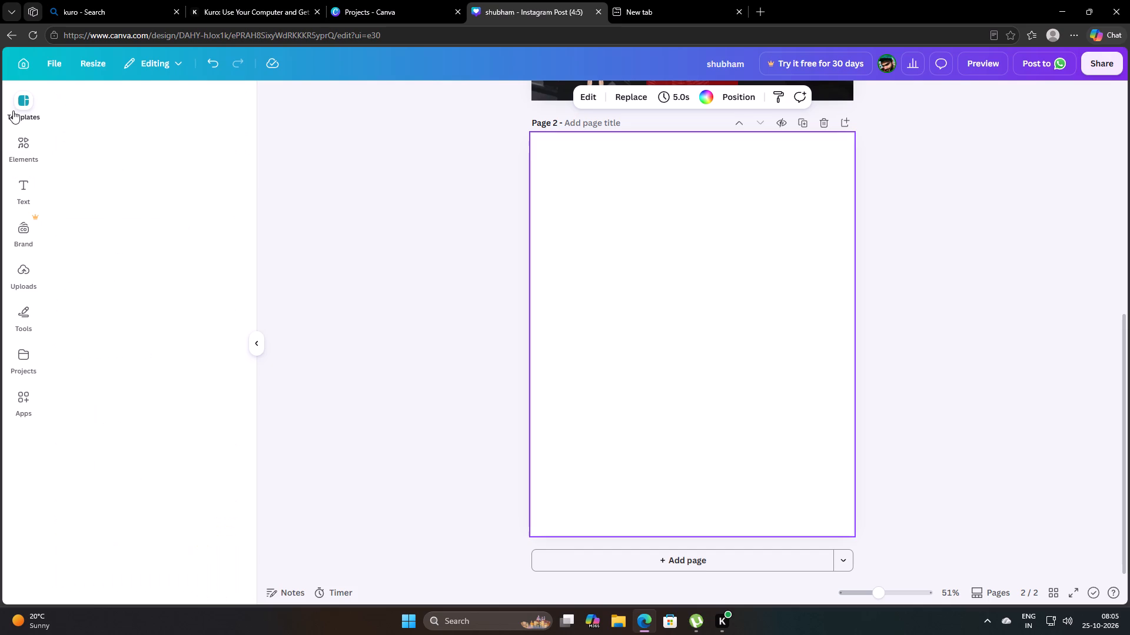
{"action": "scroll", "coordinate": [145, 118], "scroll_direction": "up", "scroll_amount": 6}
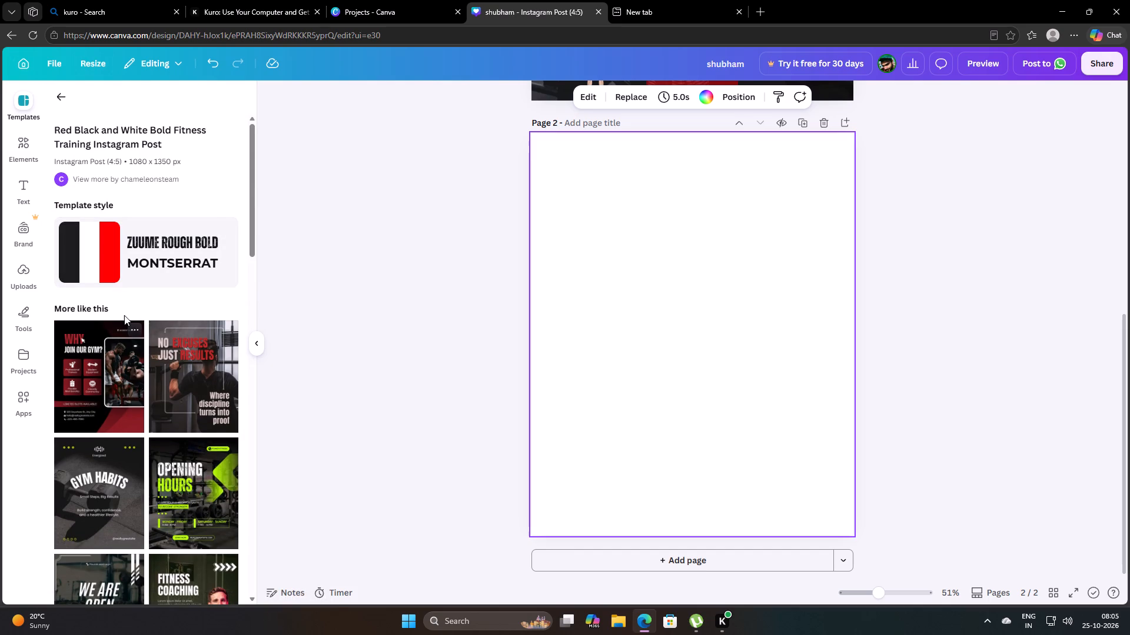
{"action": "scroll", "coordinate": [111, 368], "scroll_direction": "down", "scroll_amount": 9}
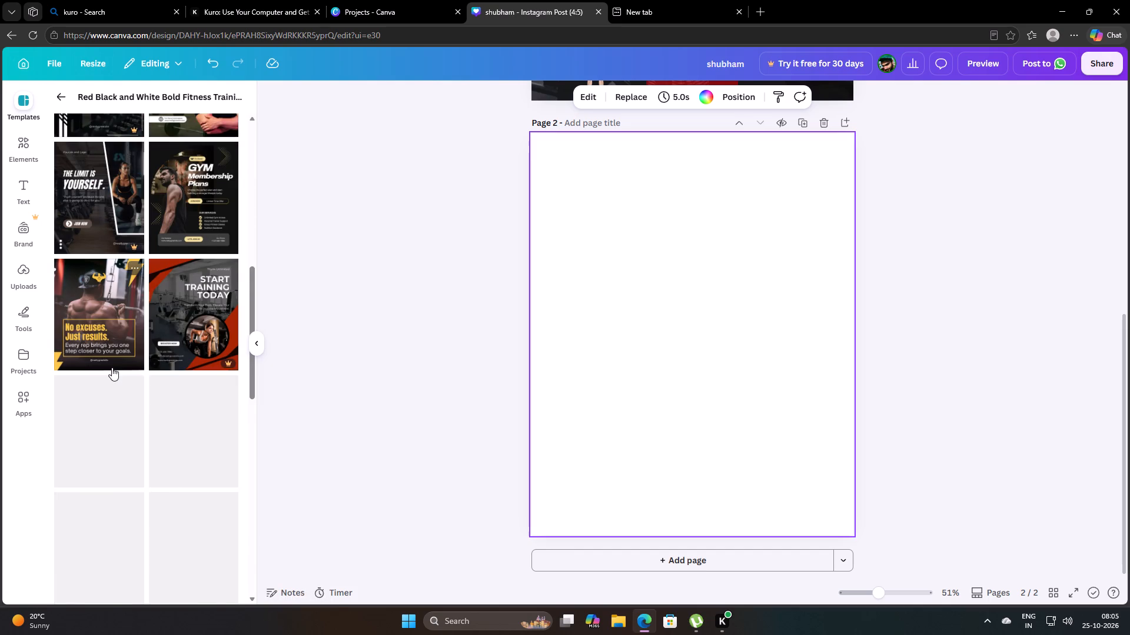
{"action": "scroll", "coordinate": [112, 367], "scroll_direction": "down", "scroll_amount": 1}
{"action": "scroll", "coordinate": [112, 367], "scroll_direction": "up", "scroll_amount": 13}
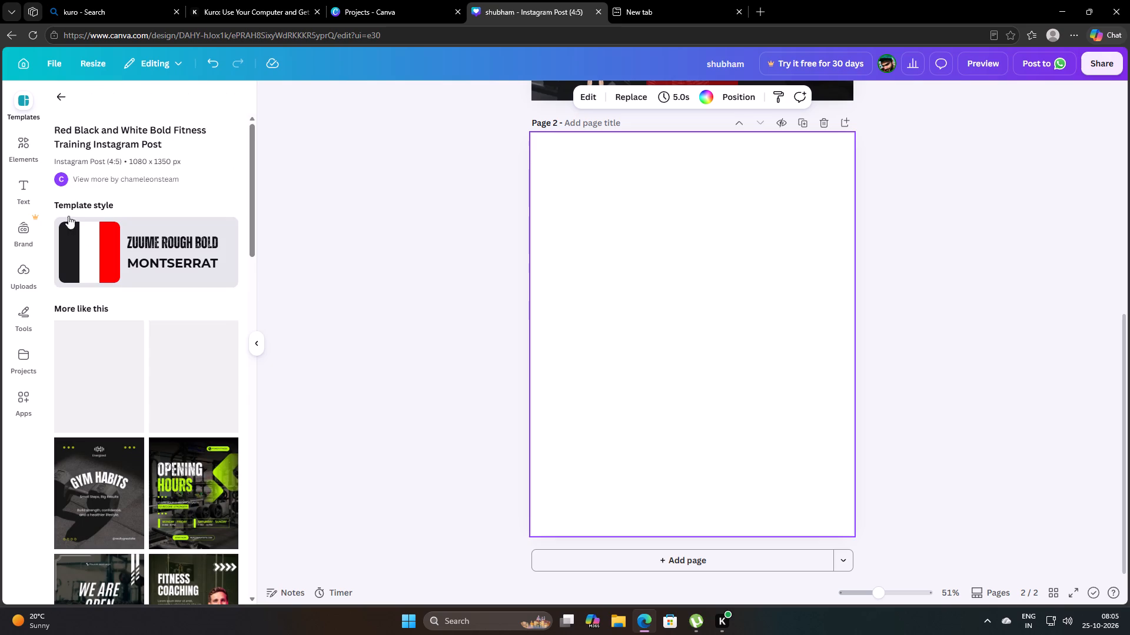
Search the design elements for "youtube" and look through the results.
{"action": "left_click", "coordinate": [33, 147]}
{"action": "left_click_drag", "start_coordinate": [126, 106], "coordinate": [117, 103]}
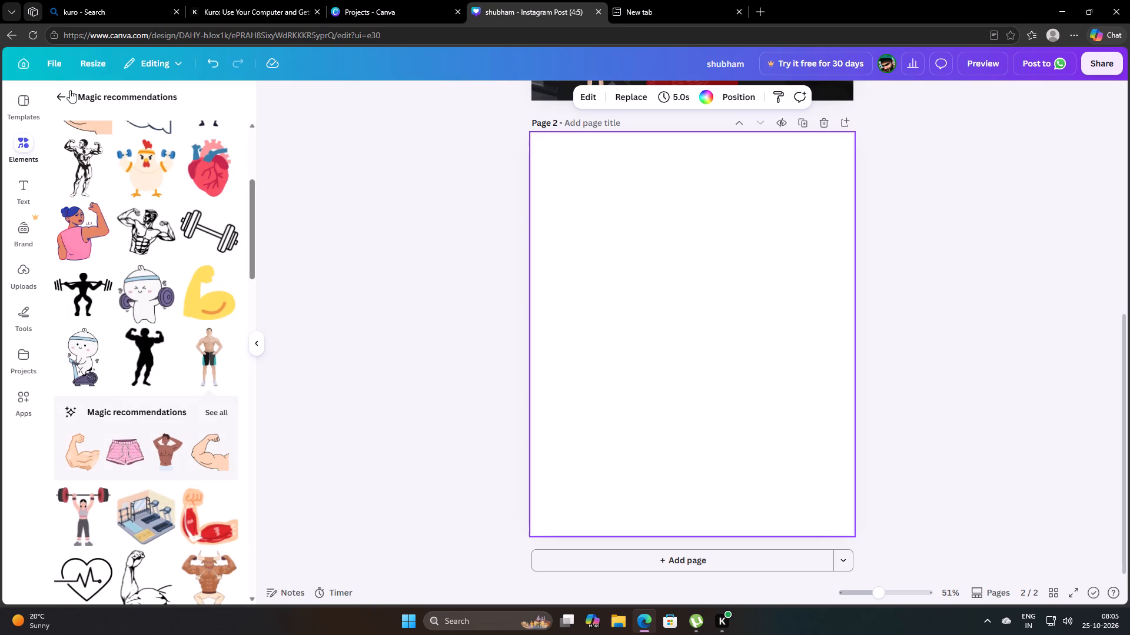
{"action": "left_click", "coordinate": [65, 91]}
{"action": "left_click", "coordinate": [111, 109]}
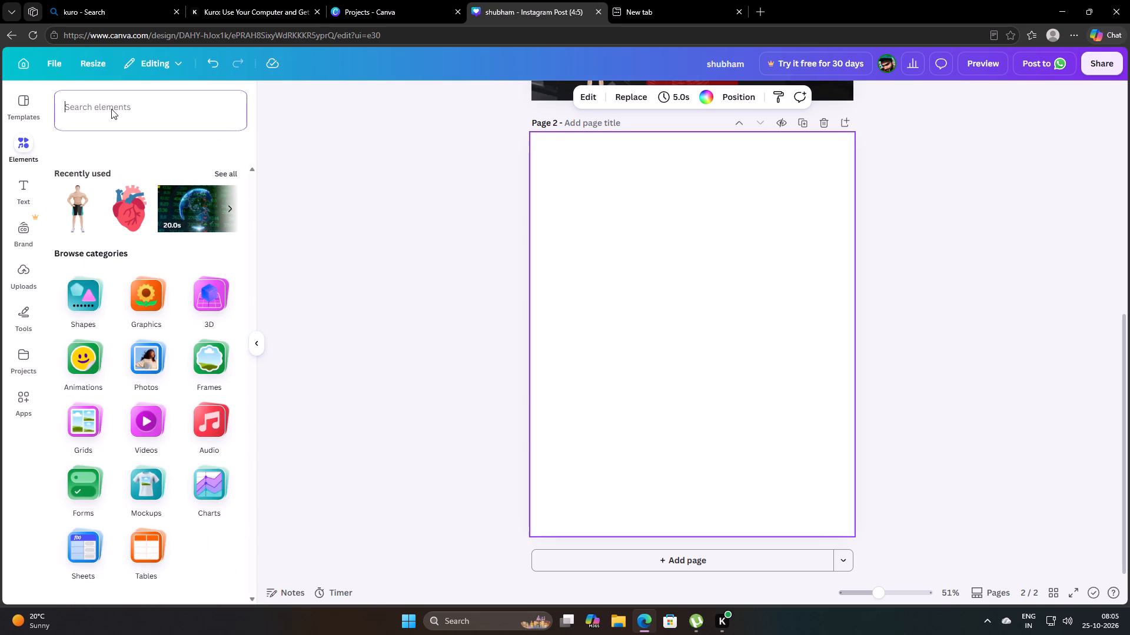
{"action": "type", "text": "you"}
{"action": "left_click", "coordinate": [107, 194]}
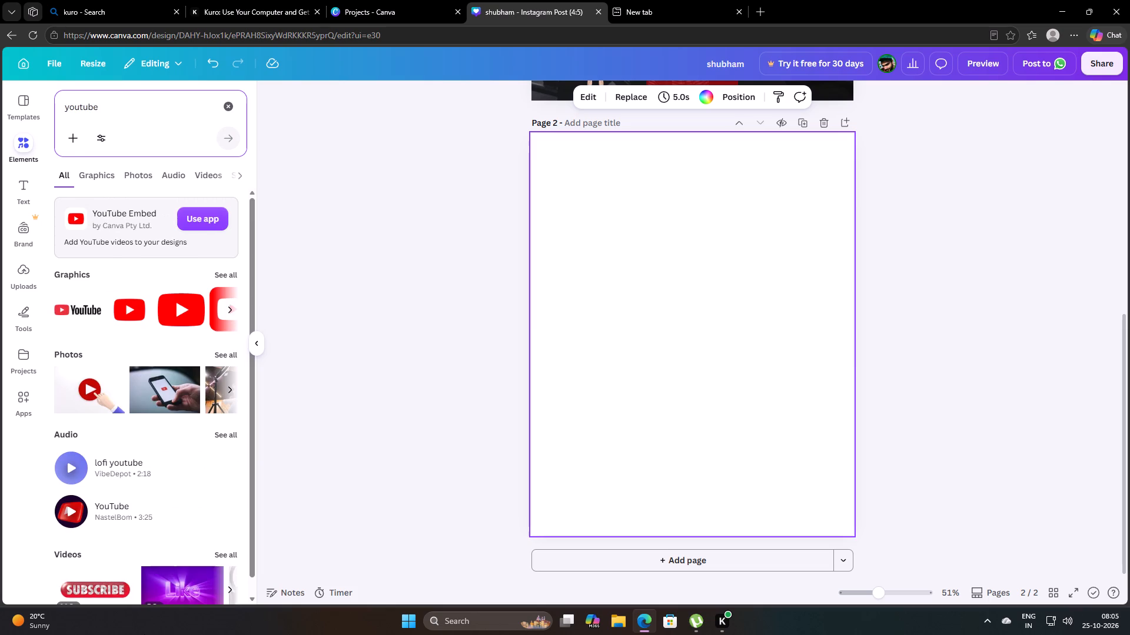
{"action": "scroll", "coordinate": [134, 634], "scroll_direction": "down", "scroll_amount": 1}
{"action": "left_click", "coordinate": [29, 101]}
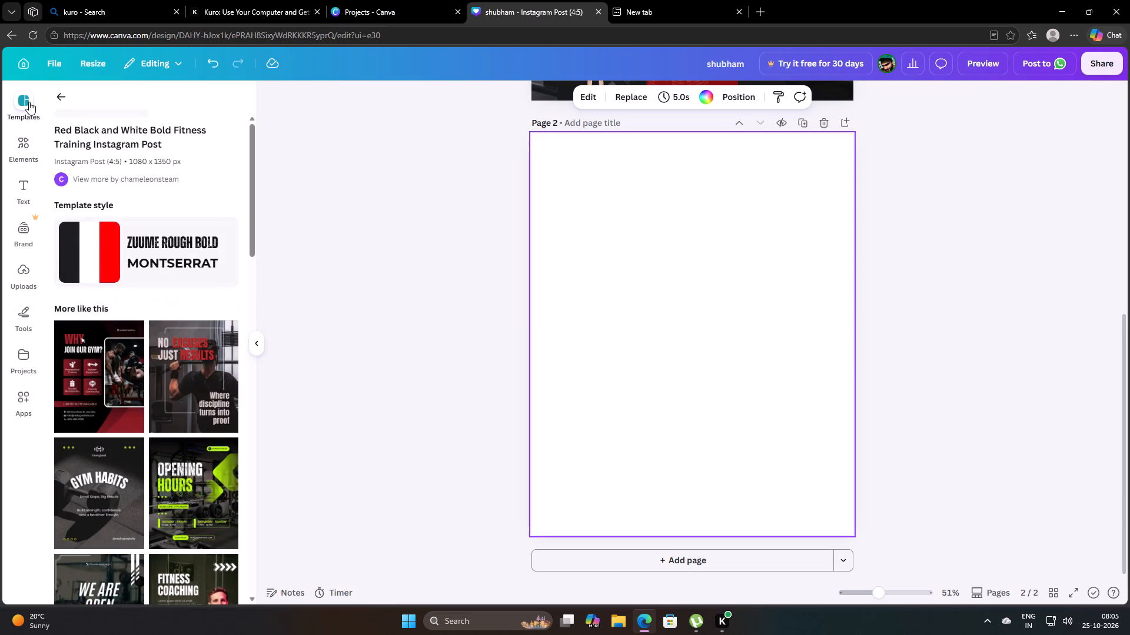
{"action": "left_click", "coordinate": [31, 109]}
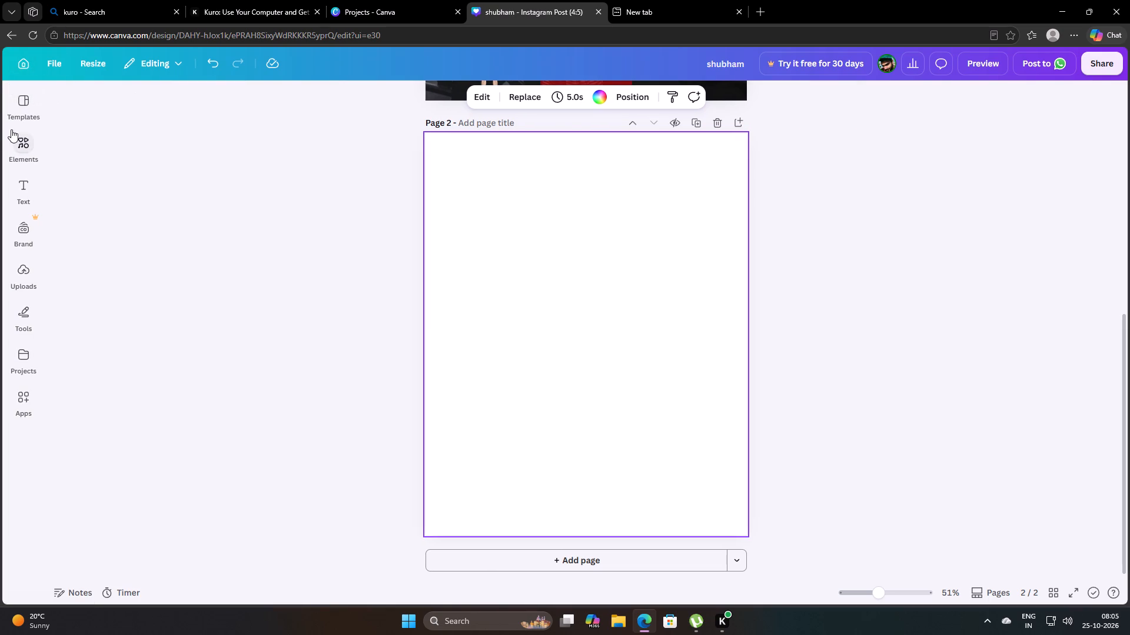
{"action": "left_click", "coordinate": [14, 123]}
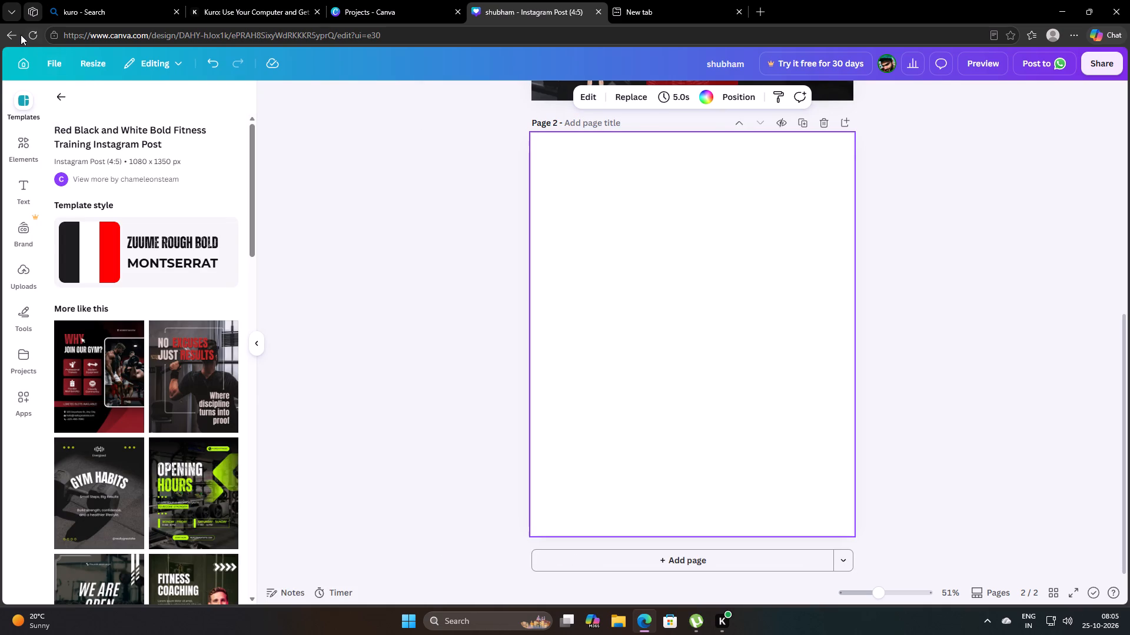
Create a new design, searching the design types for "yo" and choosing YouTube Thumbnail.
{"action": "left_click", "coordinate": [54, 74]}
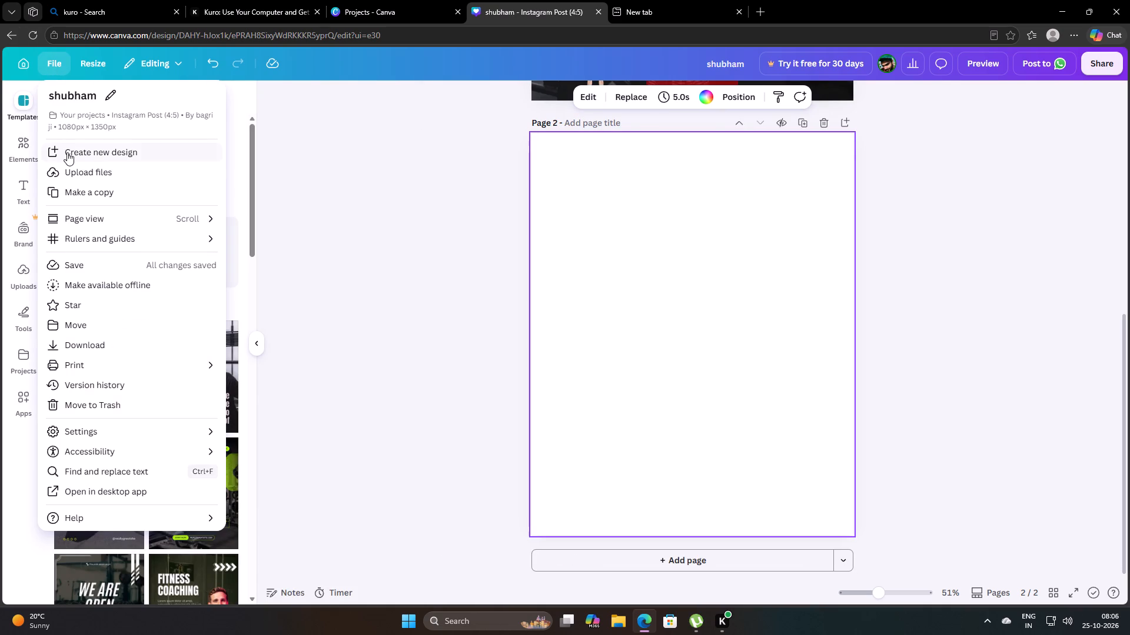
{"action": "left_click", "coordinate": [68, 152]}
{"action": "scroll", "coordinate": [418, 365], "scroll_direction": "down", "scroll_amount": 4}
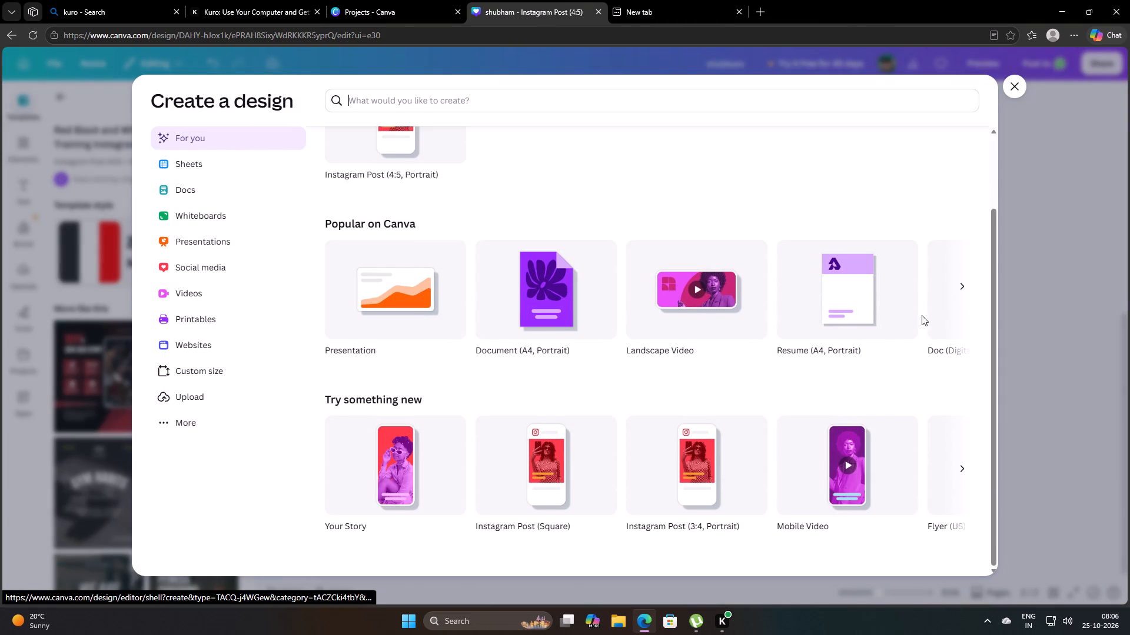
{"action": "left_click", "coordinate": [467, 95]}
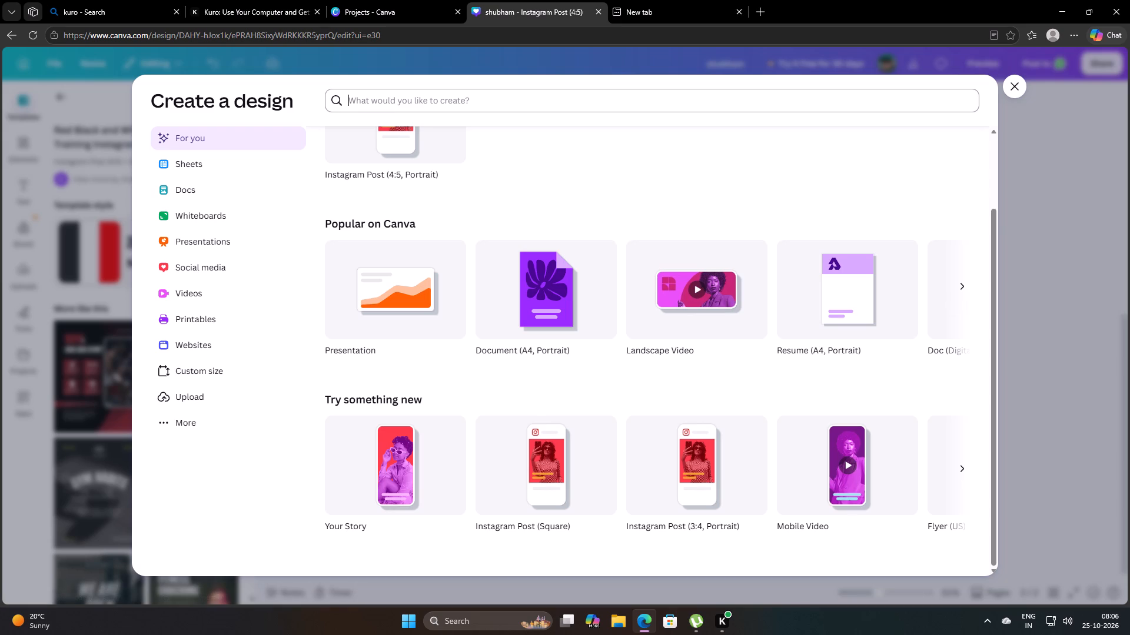
{"action": "key", "text": "y"}
{"action": "key", "text": "o"}
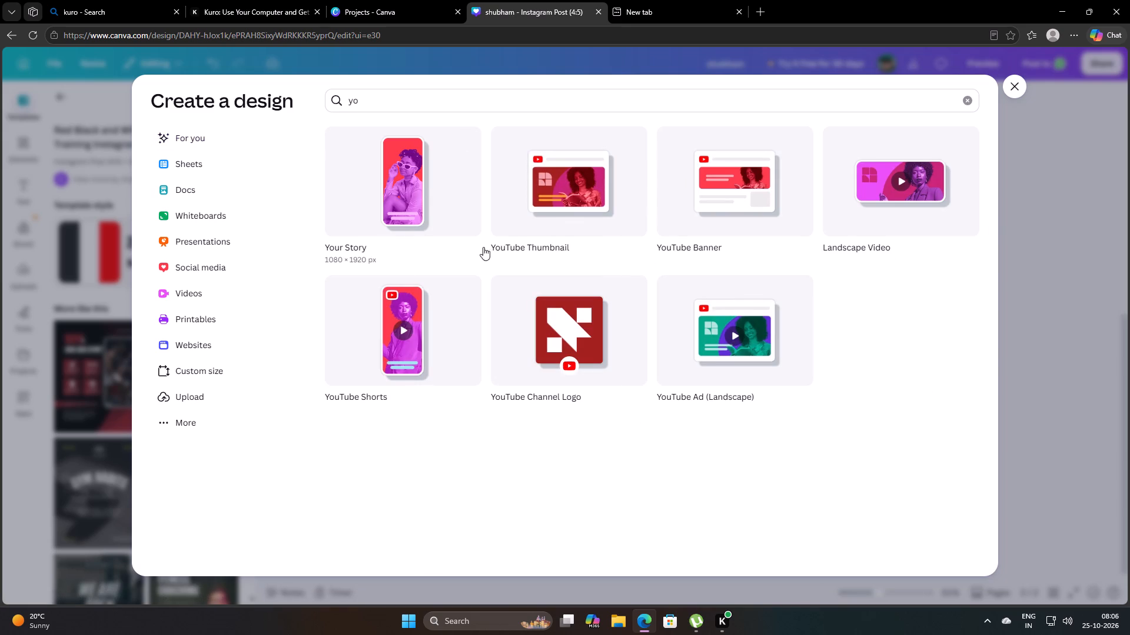
{"action": "left_click", "coordinate": [565, 193]}
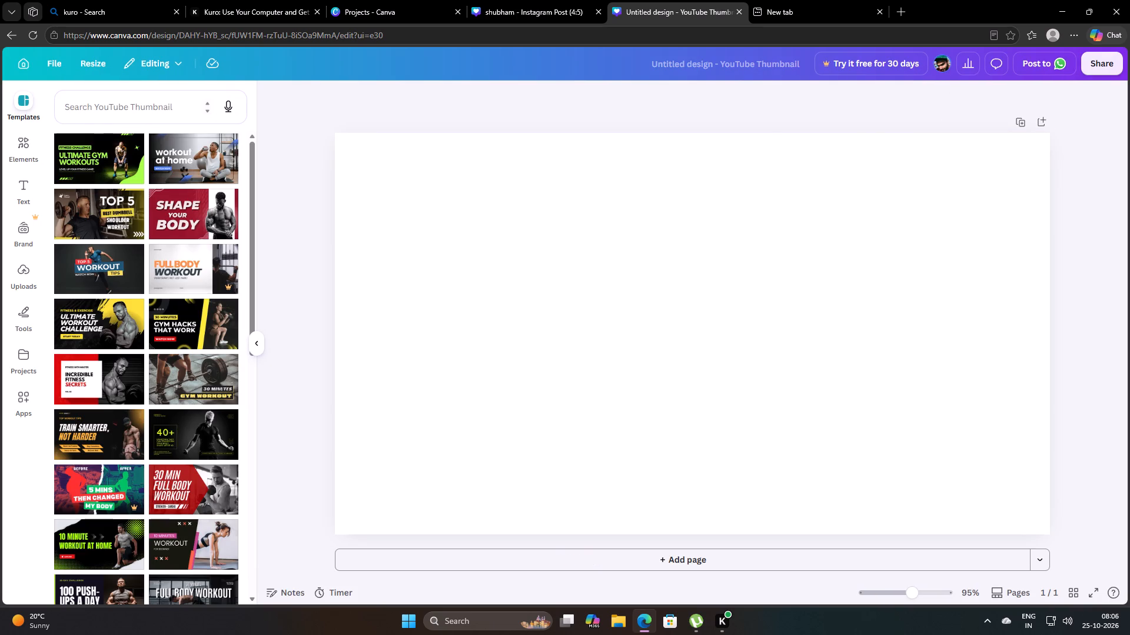
Search the YouTube thumbnail templates for "kid ftiness" and apply the orange "SUPER FUN GAMES!" template.
{"action": "left_click", "coordinate": [132, 115]}
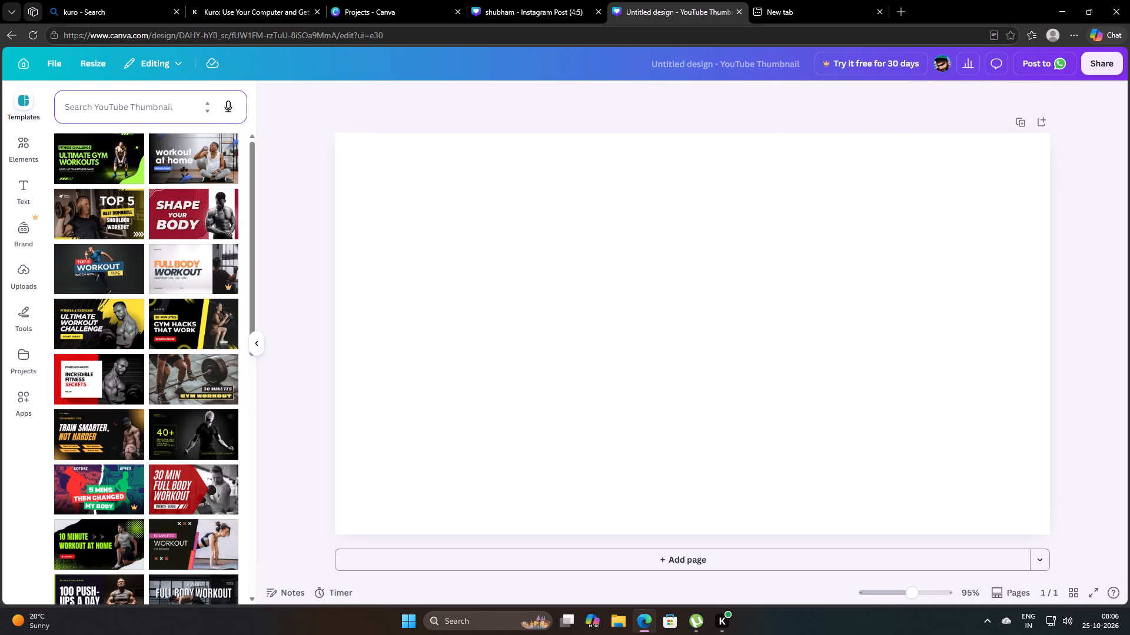
{"action": "left_click", "coordinate": [110, 95]}
{"action": "left_click", "coordinate": [83, 98]}
{"action": "left_click", "coordinate": [131, 108]}
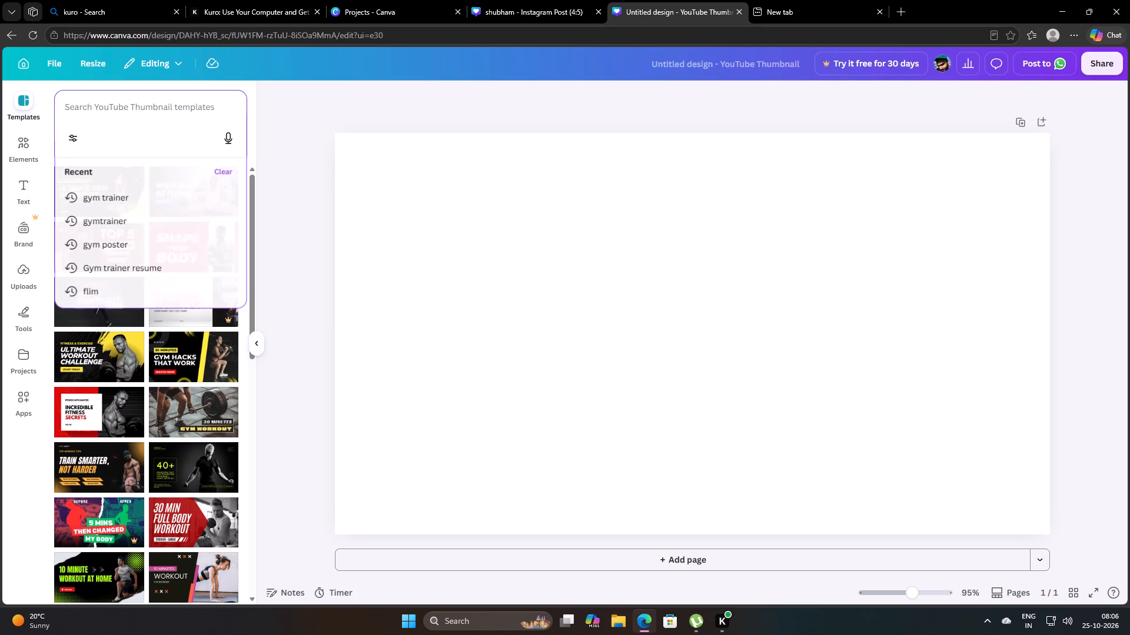
{"action": "type", "text": "kid"}
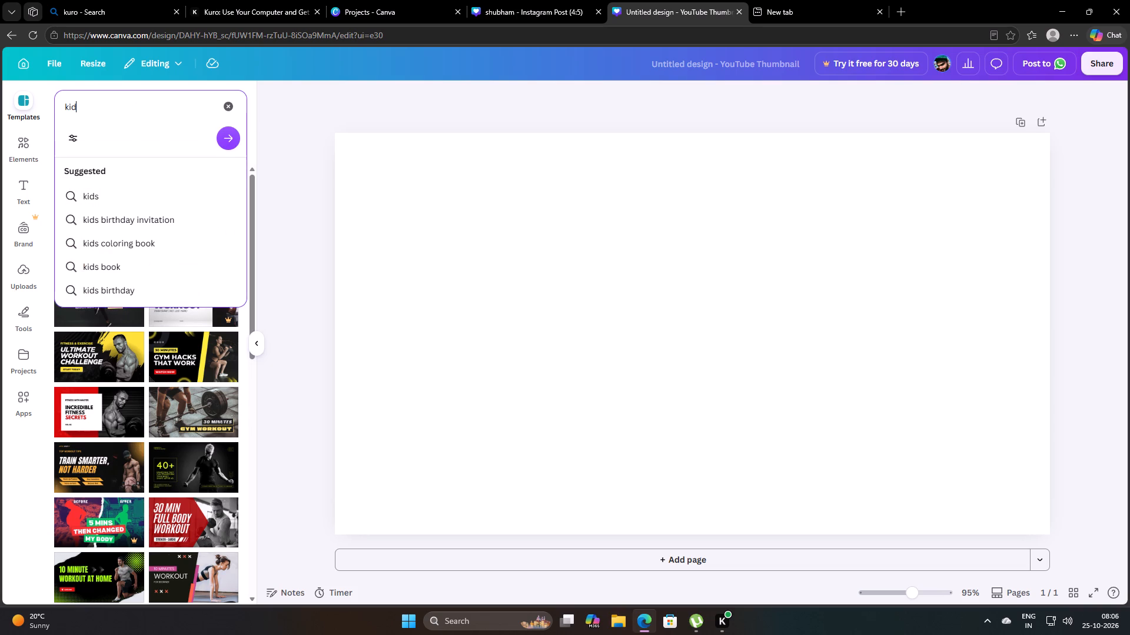
{"action": "key", "text": "space"}
{"action": "key", "text": "f"}
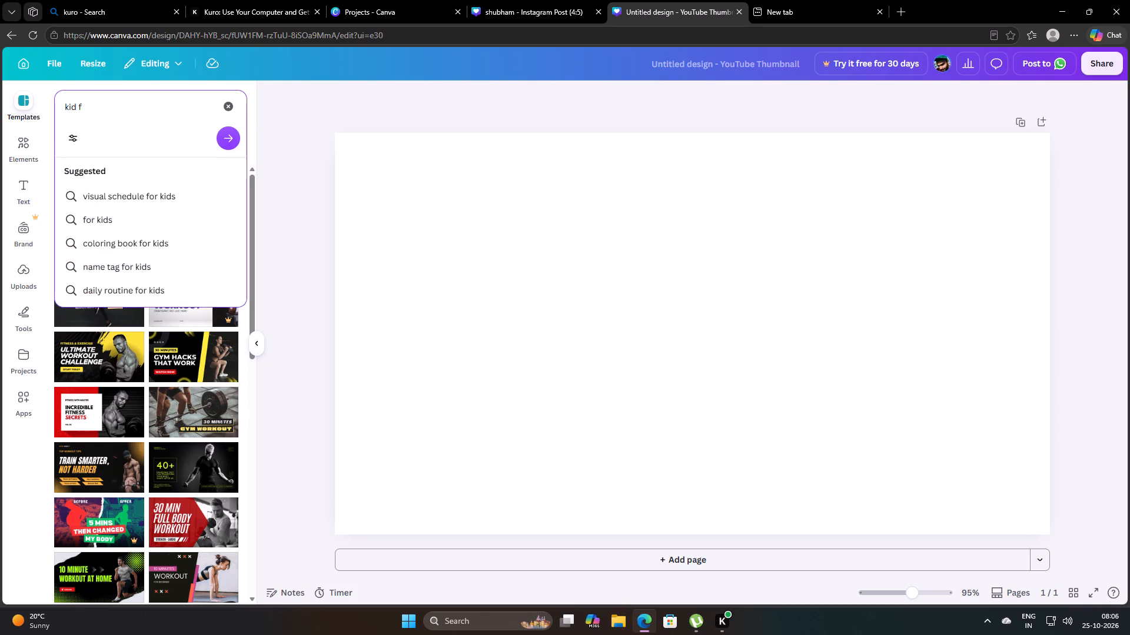
{"action": "type", "text": "ti"}
{"action": "type", "text": "ness"}
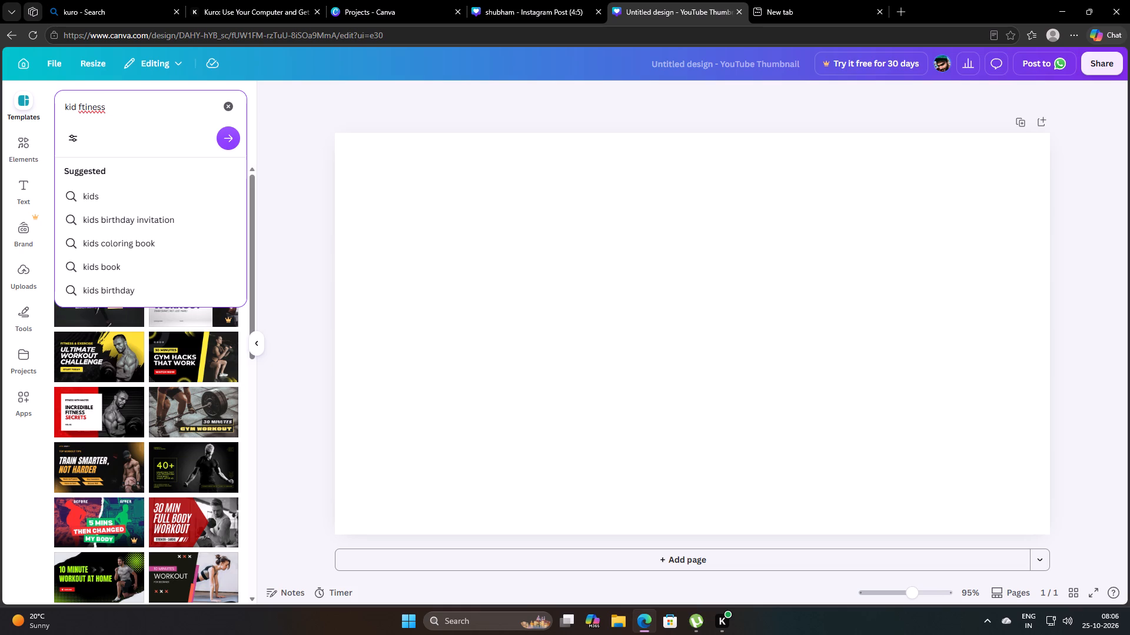
{"action": "key", "text": "Return"}
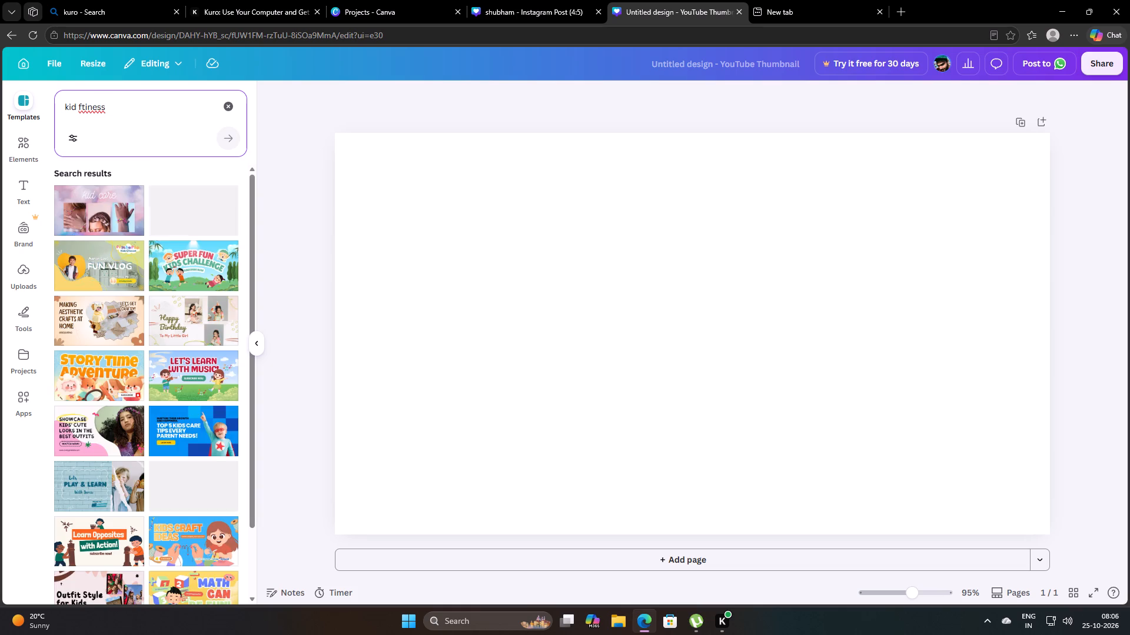
{"action": "left_click", "coordinate": [195, 206]}
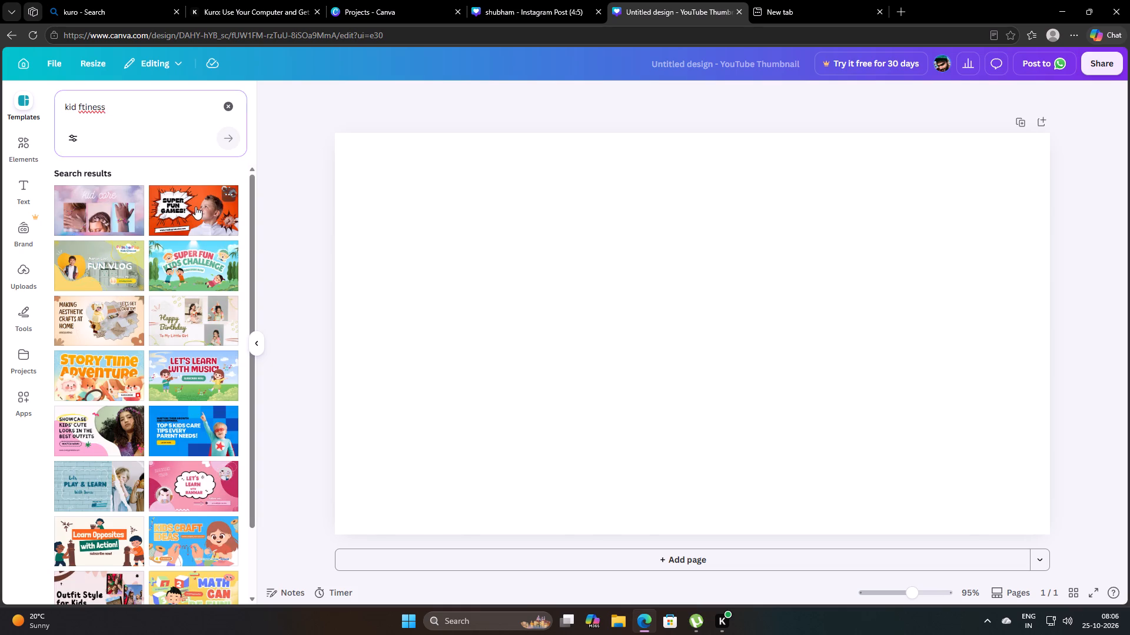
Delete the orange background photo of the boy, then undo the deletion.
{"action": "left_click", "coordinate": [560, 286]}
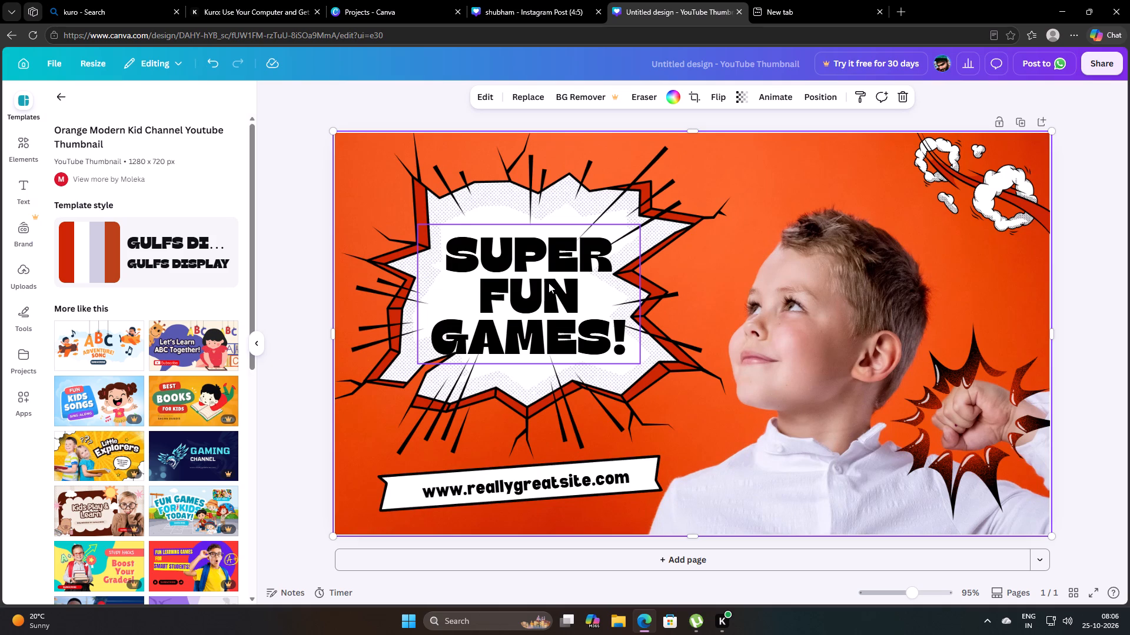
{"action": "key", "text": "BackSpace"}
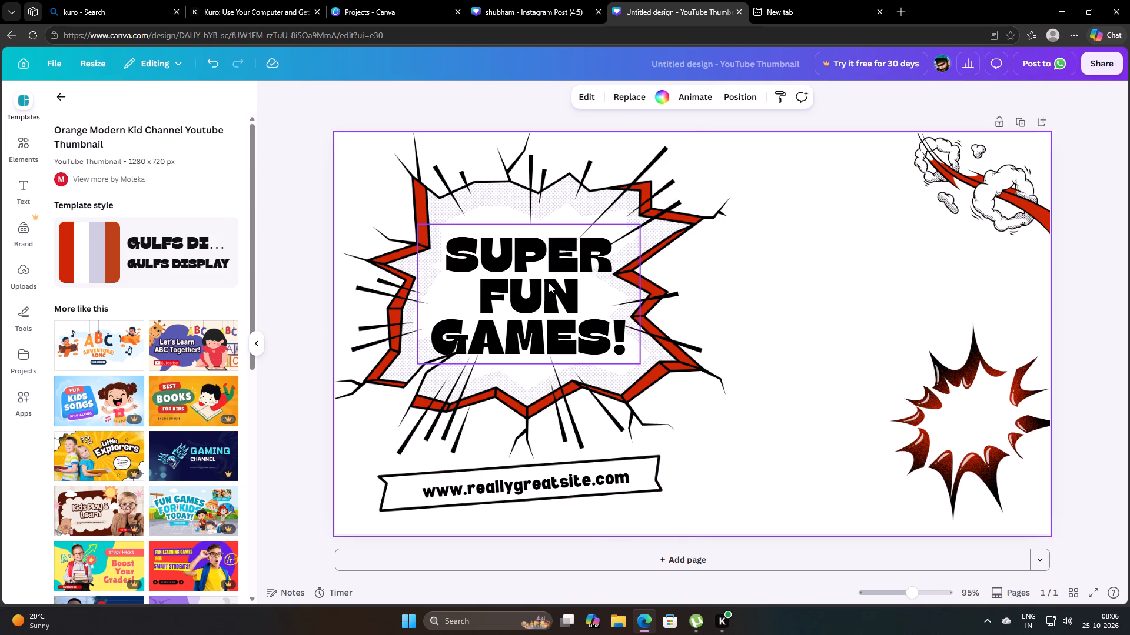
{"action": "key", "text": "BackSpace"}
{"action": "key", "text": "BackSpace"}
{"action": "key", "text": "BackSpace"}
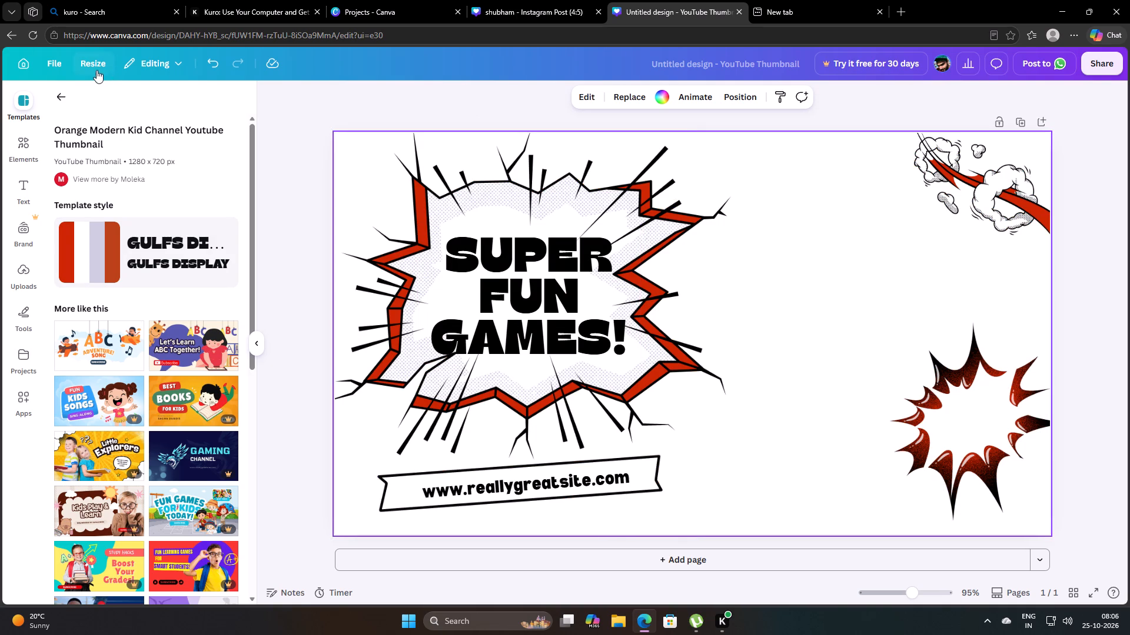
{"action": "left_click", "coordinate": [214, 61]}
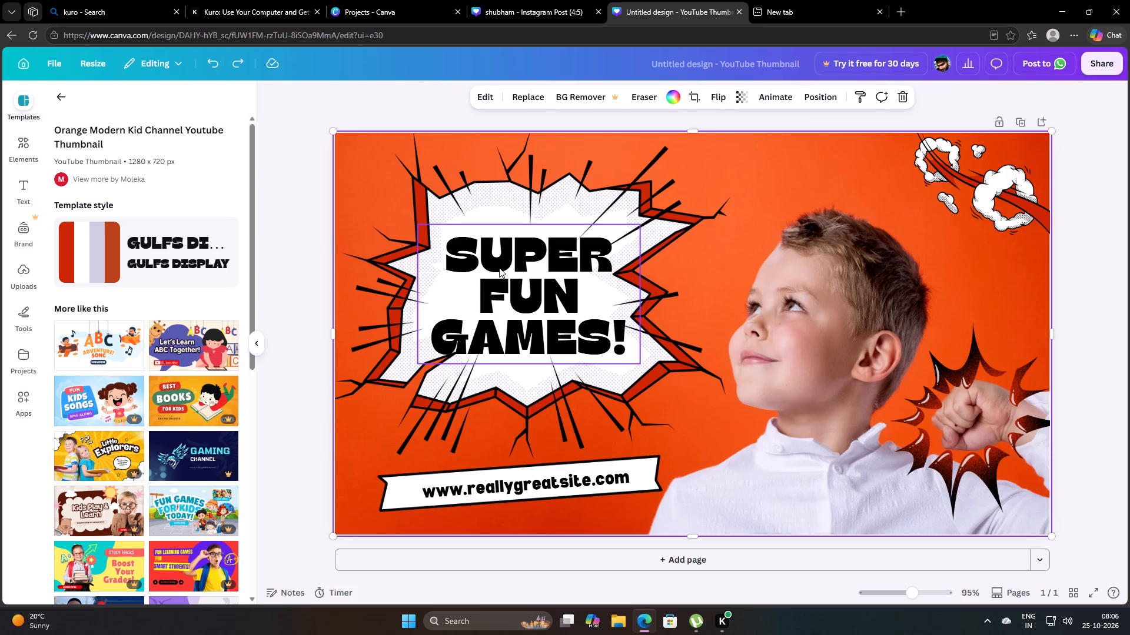
Replace the "SUPER FUN GAMES!" headline in the white burst with "nashu".
{"action": "left_click", "coordinate": [499, 268]}
{"action": "left_click", "coordinate": [511, 263]}
{"action": "key", "text": "BackSpace"}
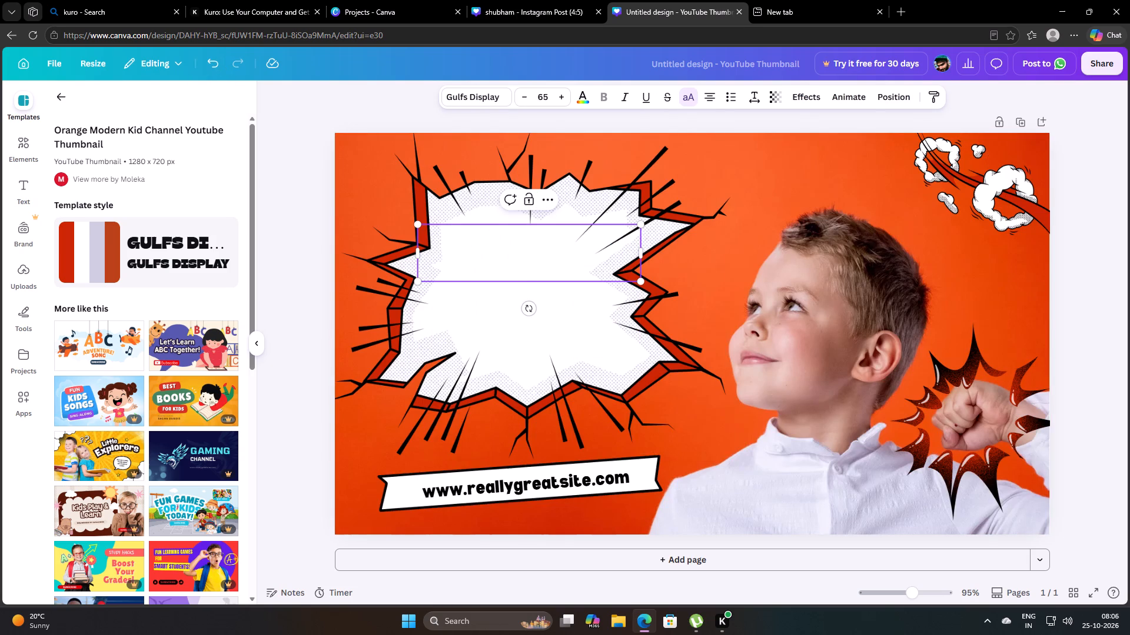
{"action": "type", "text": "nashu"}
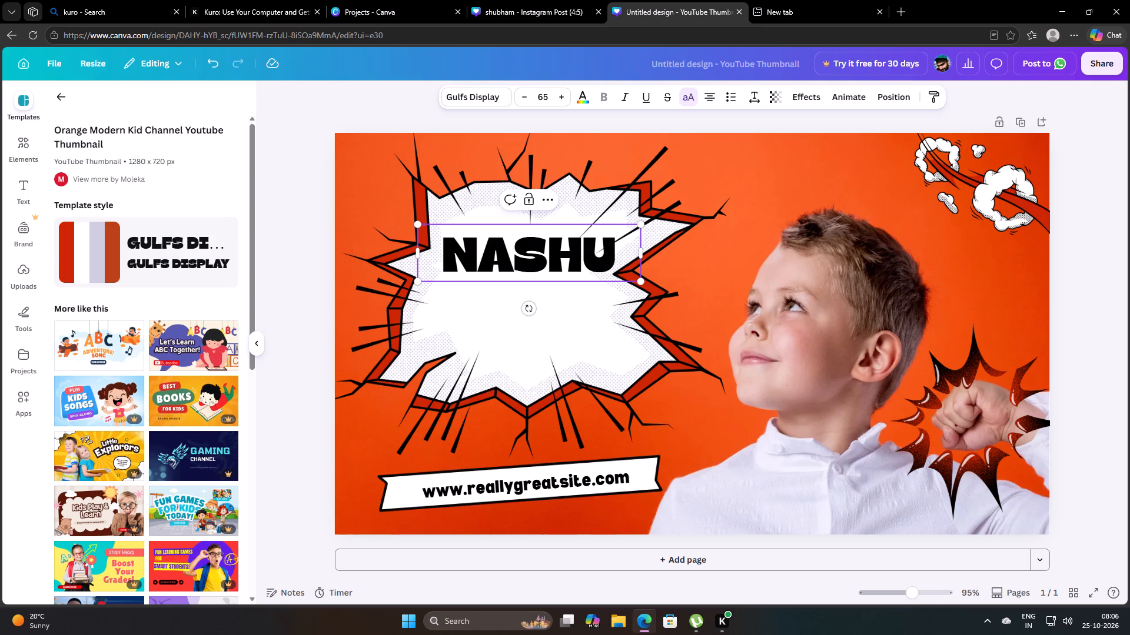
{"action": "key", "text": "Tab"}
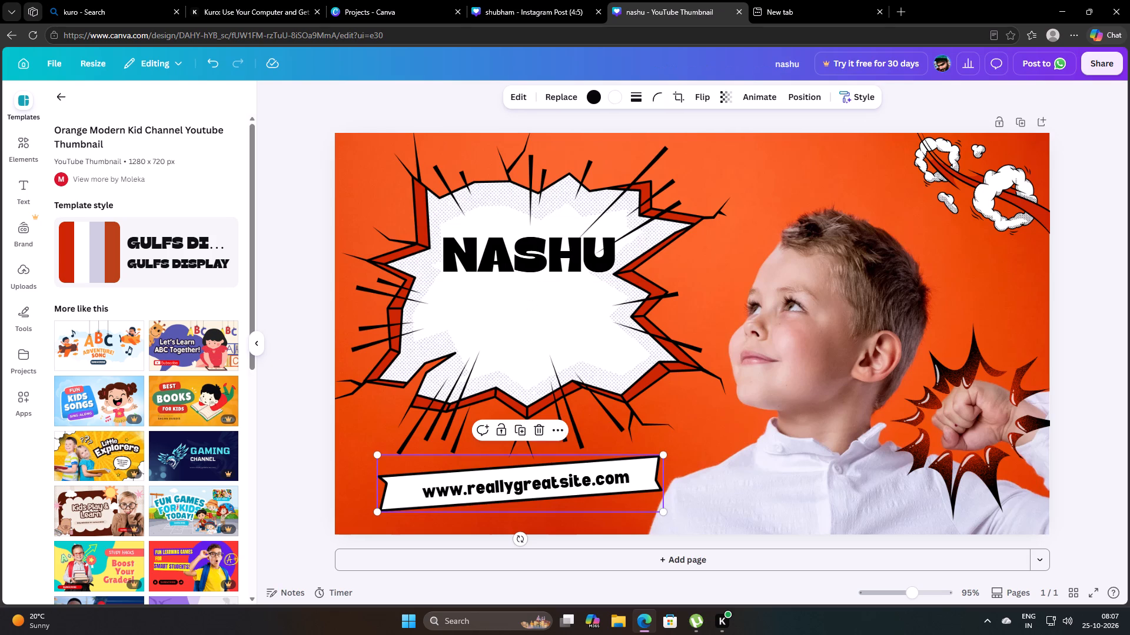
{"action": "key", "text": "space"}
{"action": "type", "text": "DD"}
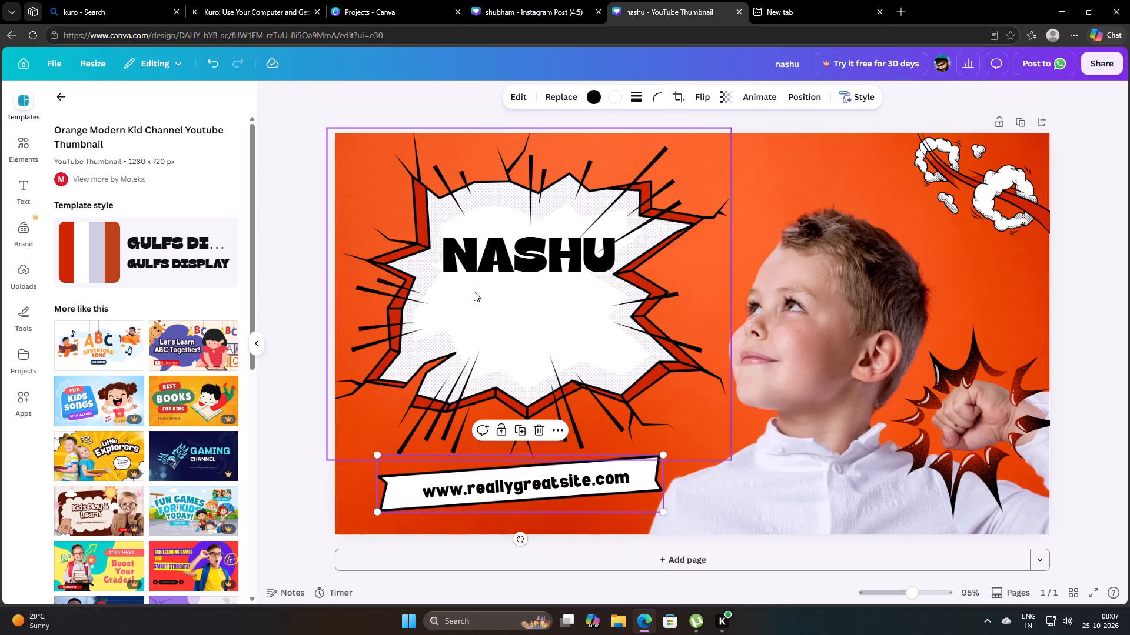
{"action": "left_click", "coordinate": [497, 313]}
{"action": "left_click", "coordinate": [451, 292]}
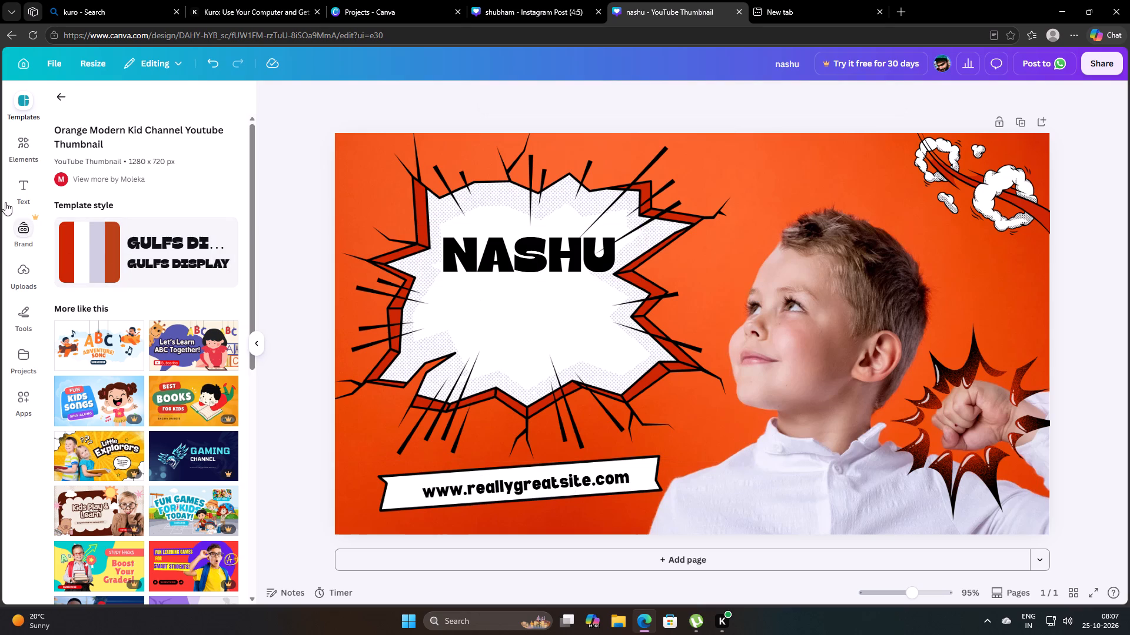
Add a new text box to the thumbnail reading "NODDY".
{"action": "left_click", "coordinate": [15, 197]}
{"action": "left_click", "coordinate": [144, 149]}
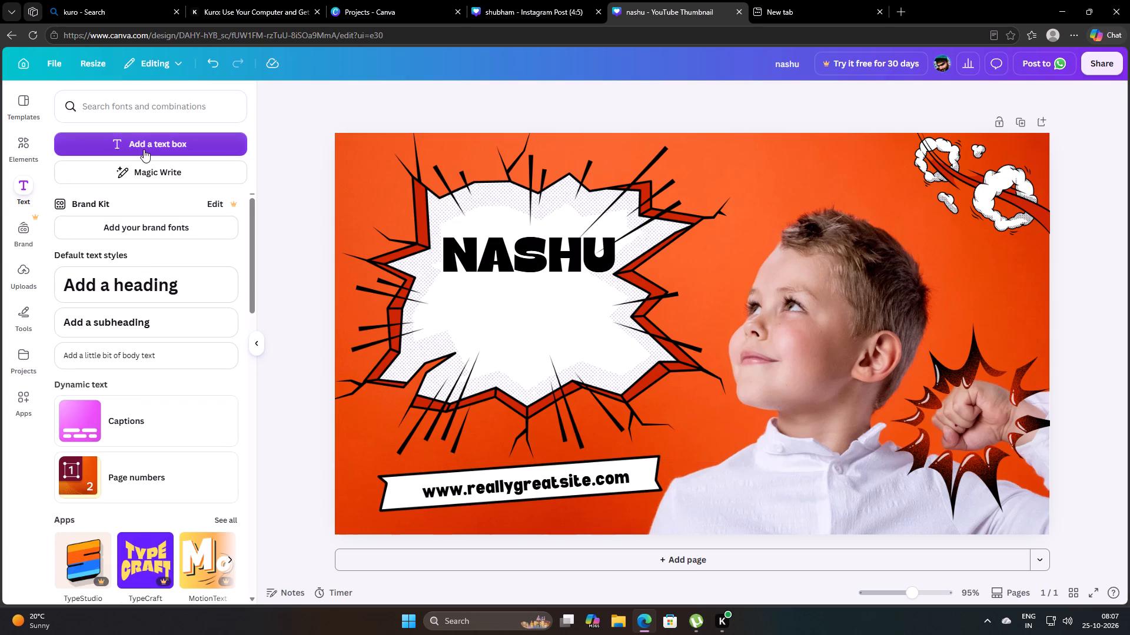
{"action": "left_click", "coordinate": [704, 333]}
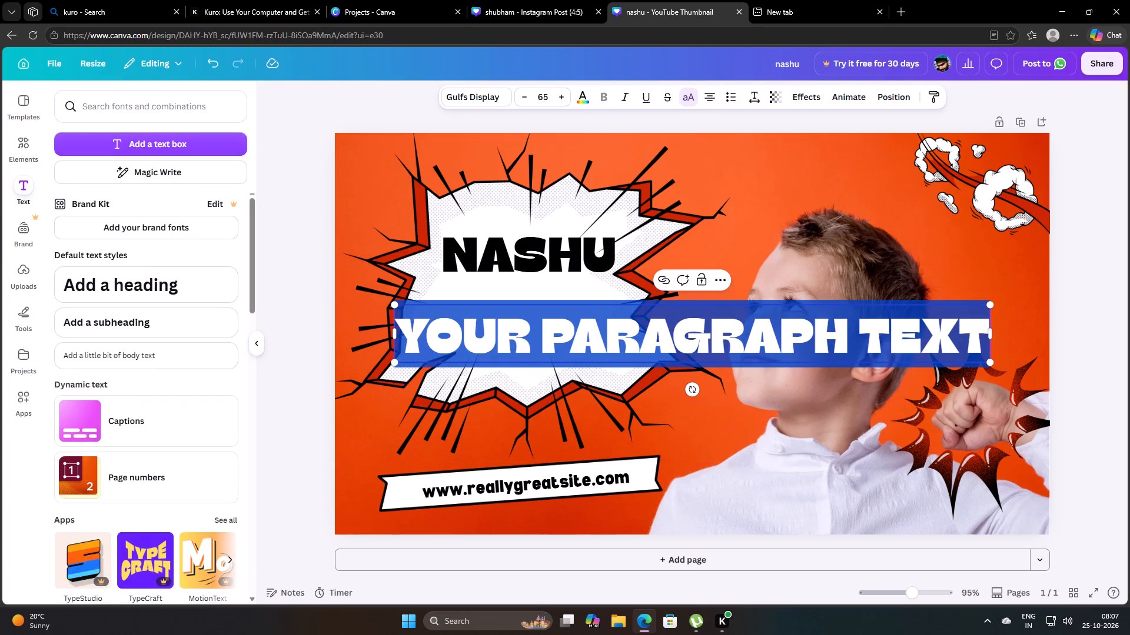
{"action": "left_click", "coordinate": [763, 332]}
{"action": "left_click_drag", "start_coordinate": [987, 330], "coordinate": [403, 343]}
{"action": "key", "text": "BackSpace"}
{"action": "type", "text": "NODDY"}
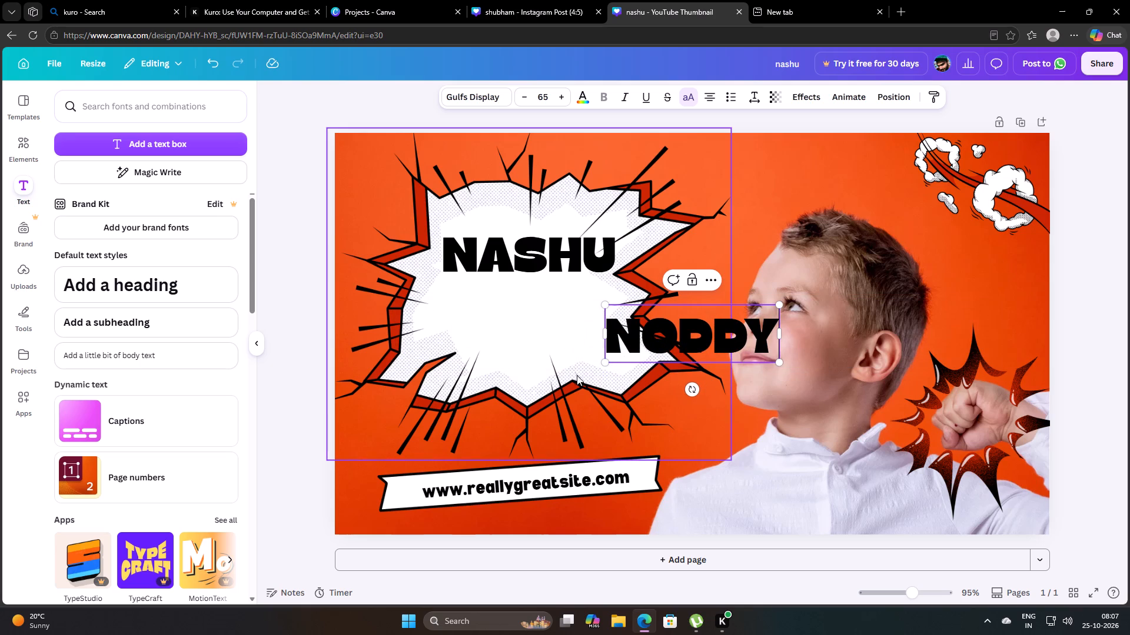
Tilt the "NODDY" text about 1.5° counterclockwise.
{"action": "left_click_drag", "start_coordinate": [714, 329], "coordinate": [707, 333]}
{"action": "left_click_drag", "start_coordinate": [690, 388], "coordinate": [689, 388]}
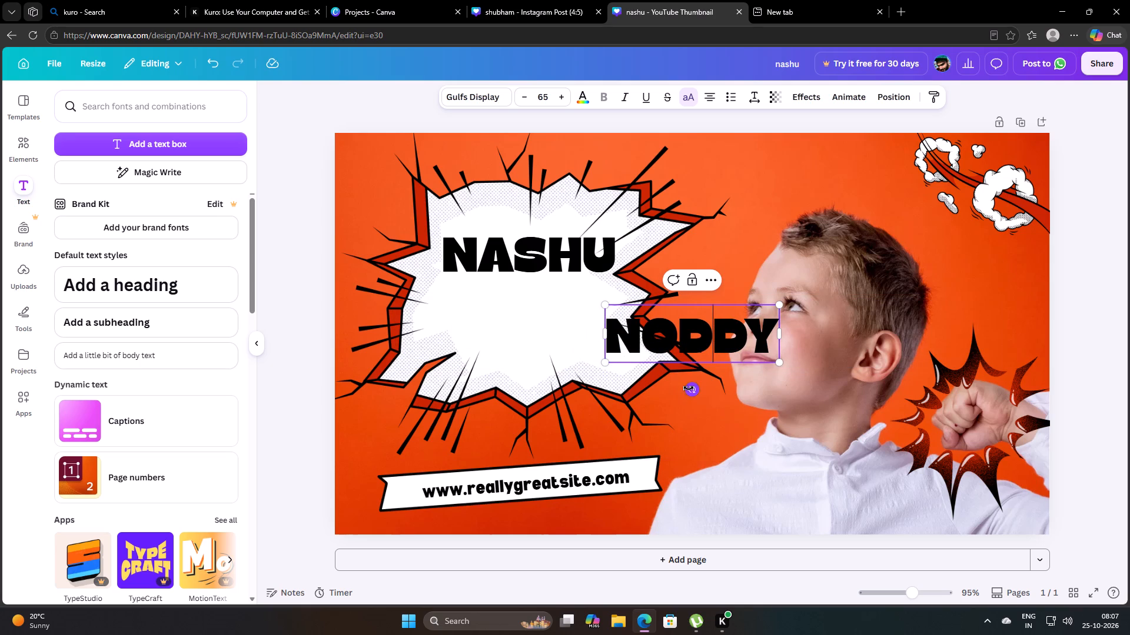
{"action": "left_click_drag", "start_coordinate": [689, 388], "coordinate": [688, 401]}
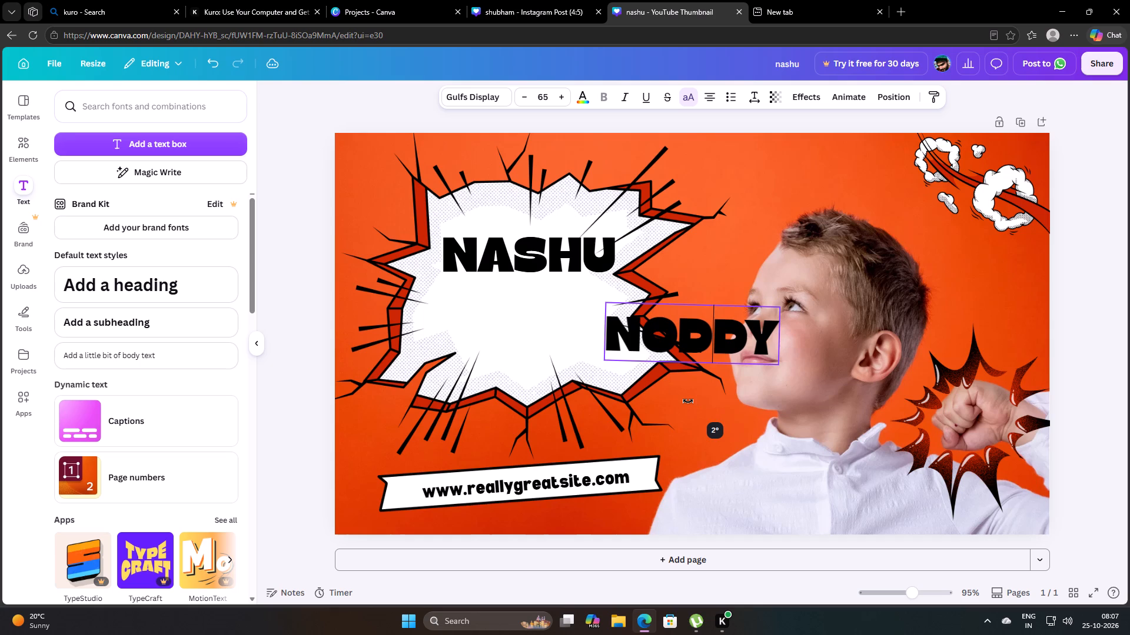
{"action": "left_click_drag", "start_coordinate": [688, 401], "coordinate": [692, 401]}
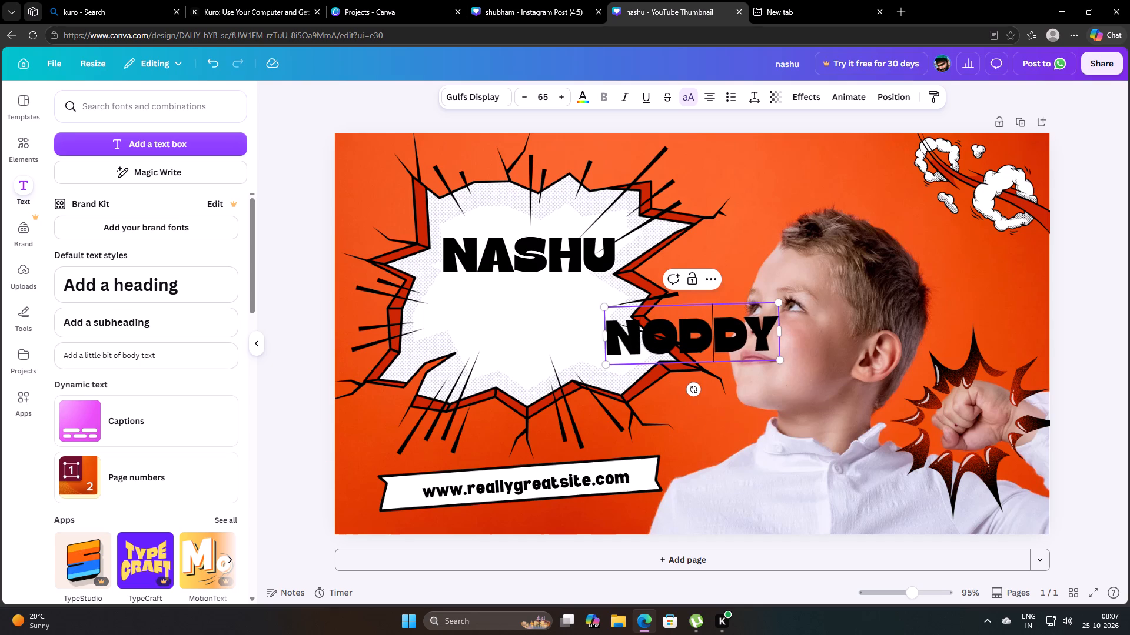
Align the "NODDY" text to the top of the page, then to the bottom of the page.
{"action": "left_click", "coordinate": [757, 96]}
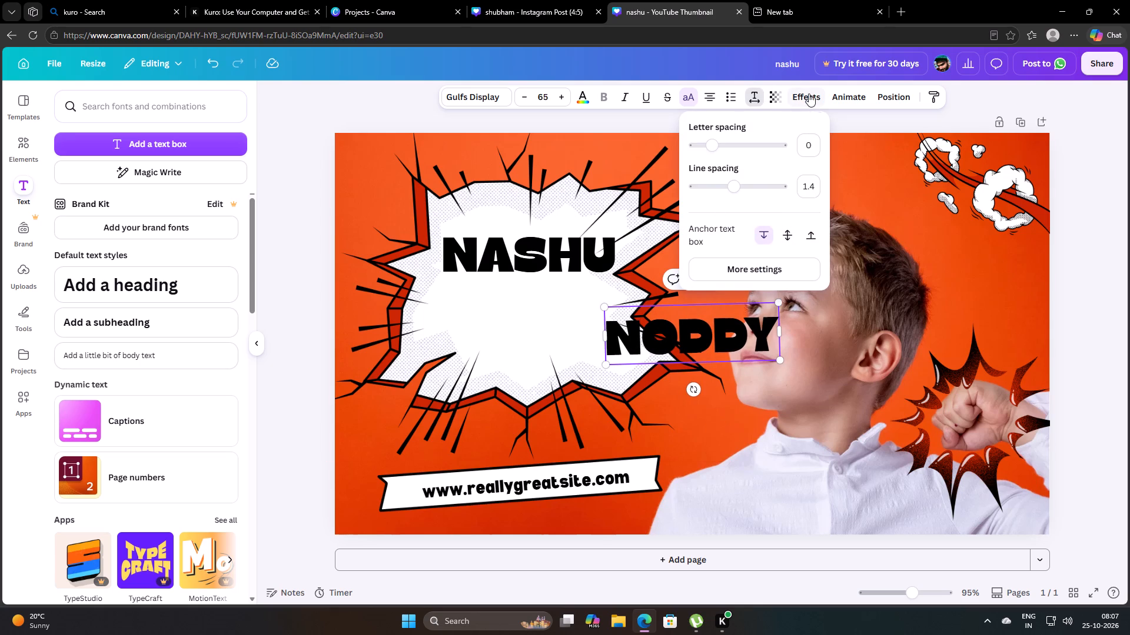
{"action": "left_click", "coordinate": [893, 93]}
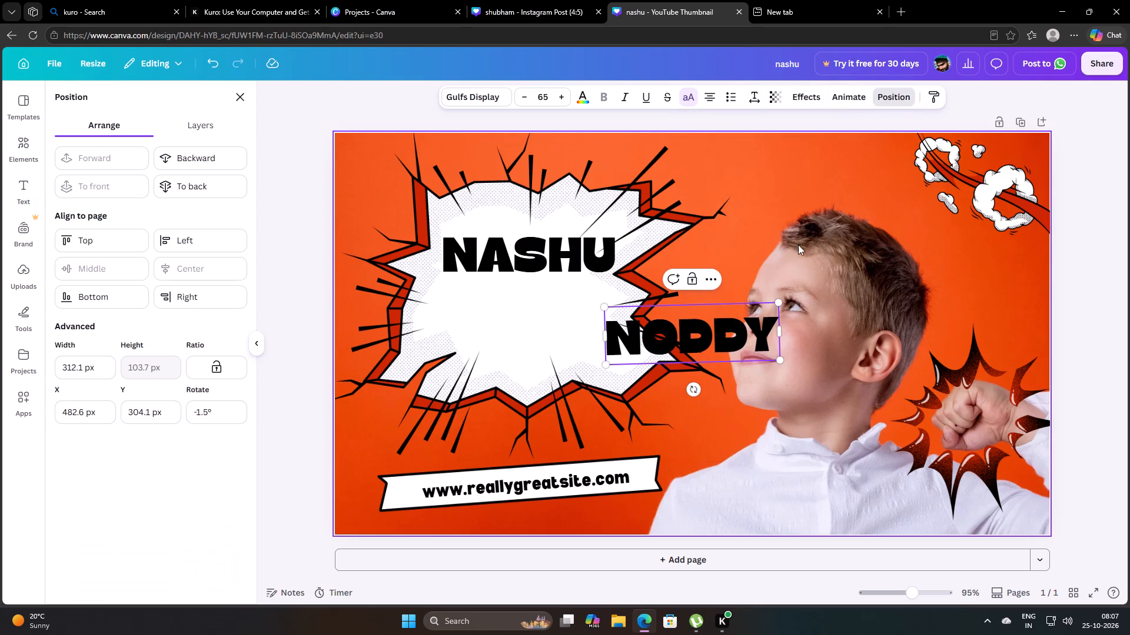
{"action": "left_click", "coordinate": [737, 329]}
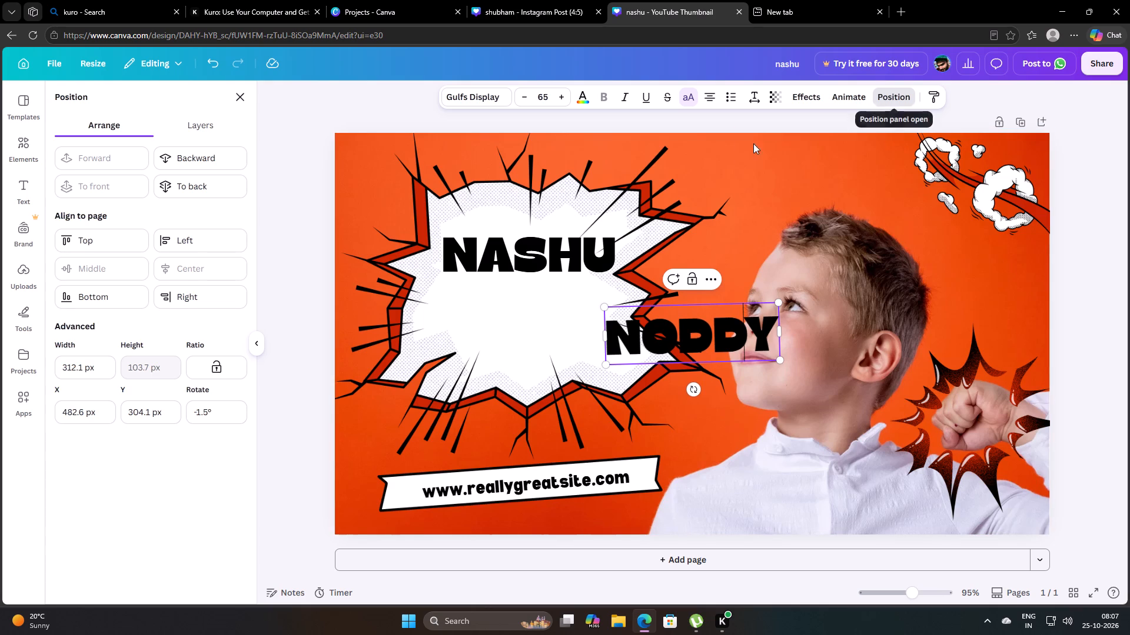
{"action": "left_click", "coordinate": [95, 249]}
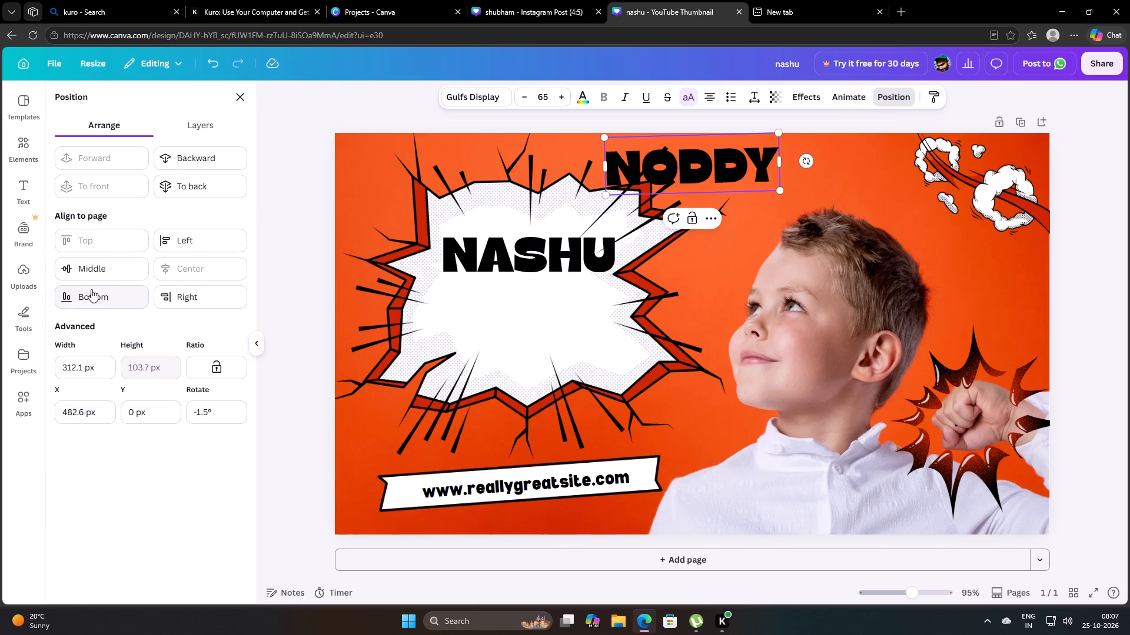
{"action": "left_click", "coordinate": [92, 292]}
{"action": "left_click_drag", "start_coordinate": [689, 507], "coordinate": [677, 495]}
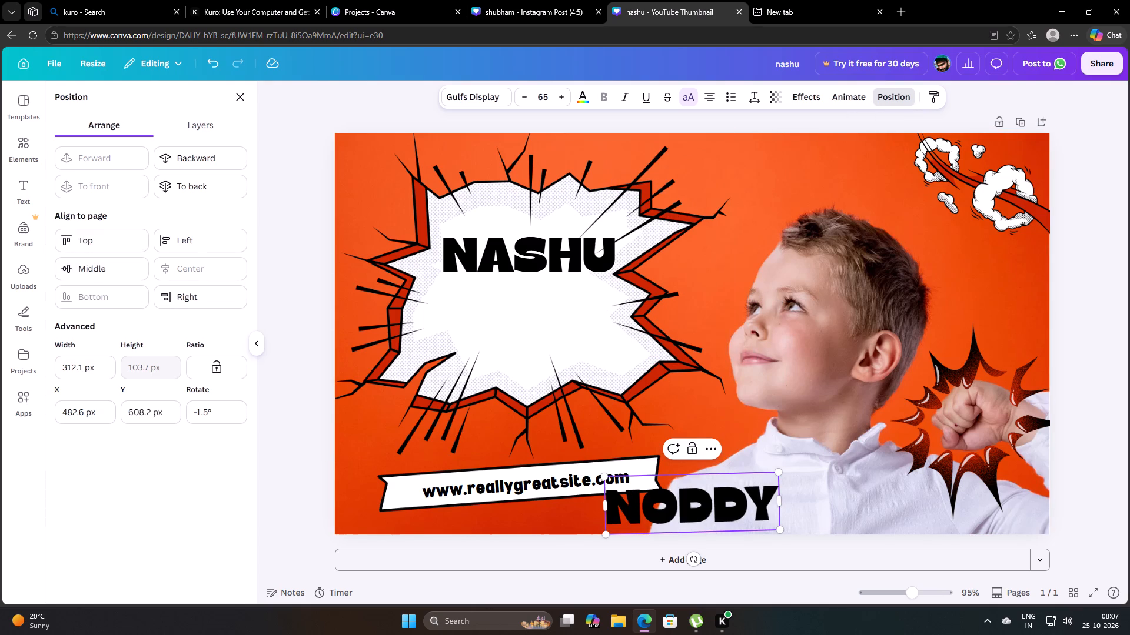
{"action": "left_click", "coordinate": [717, 452]}
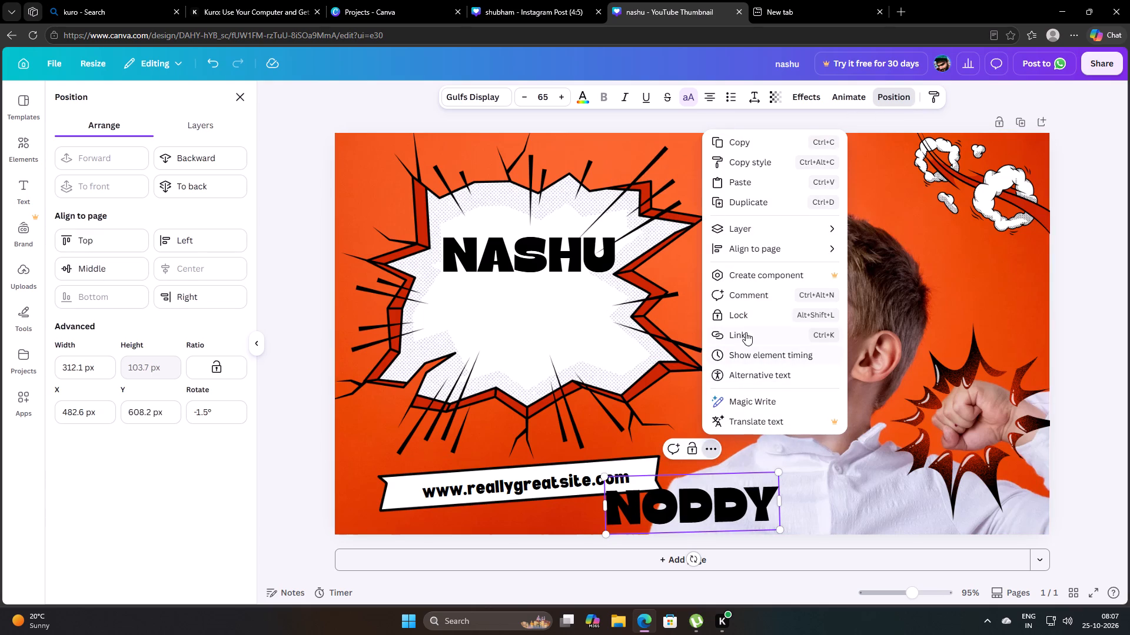
{"action": "left_click", "coordinate": [776, 477]}
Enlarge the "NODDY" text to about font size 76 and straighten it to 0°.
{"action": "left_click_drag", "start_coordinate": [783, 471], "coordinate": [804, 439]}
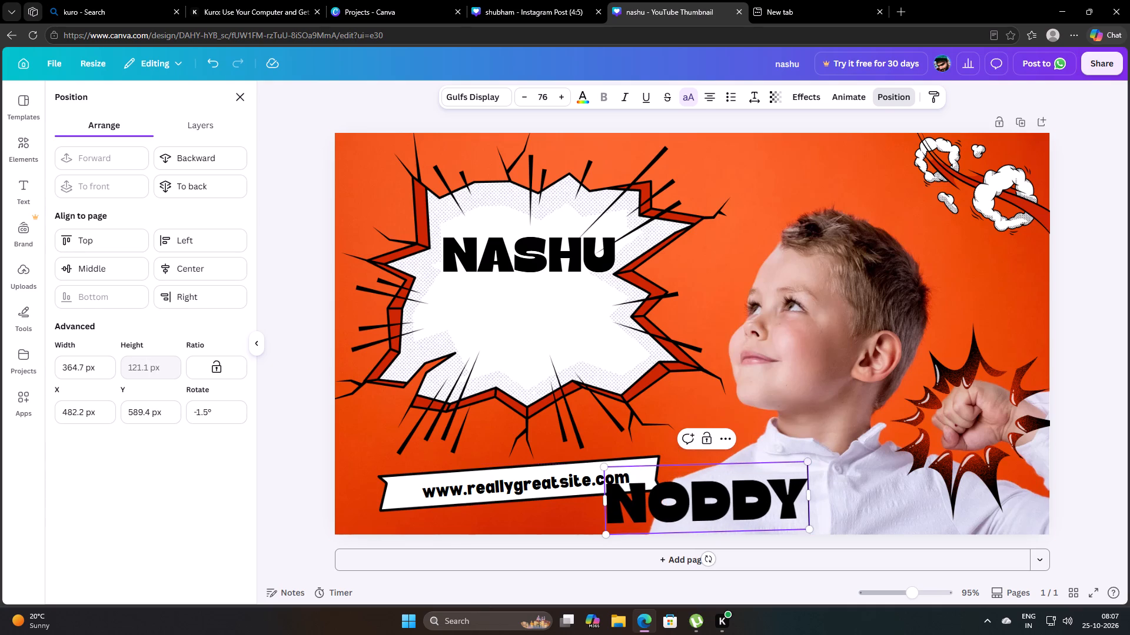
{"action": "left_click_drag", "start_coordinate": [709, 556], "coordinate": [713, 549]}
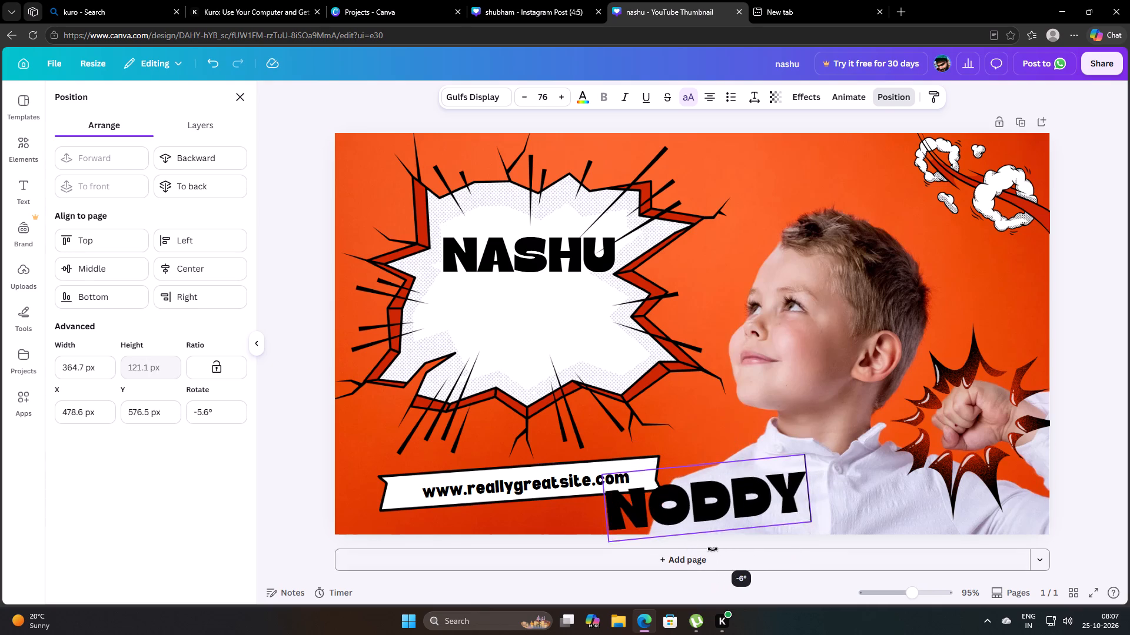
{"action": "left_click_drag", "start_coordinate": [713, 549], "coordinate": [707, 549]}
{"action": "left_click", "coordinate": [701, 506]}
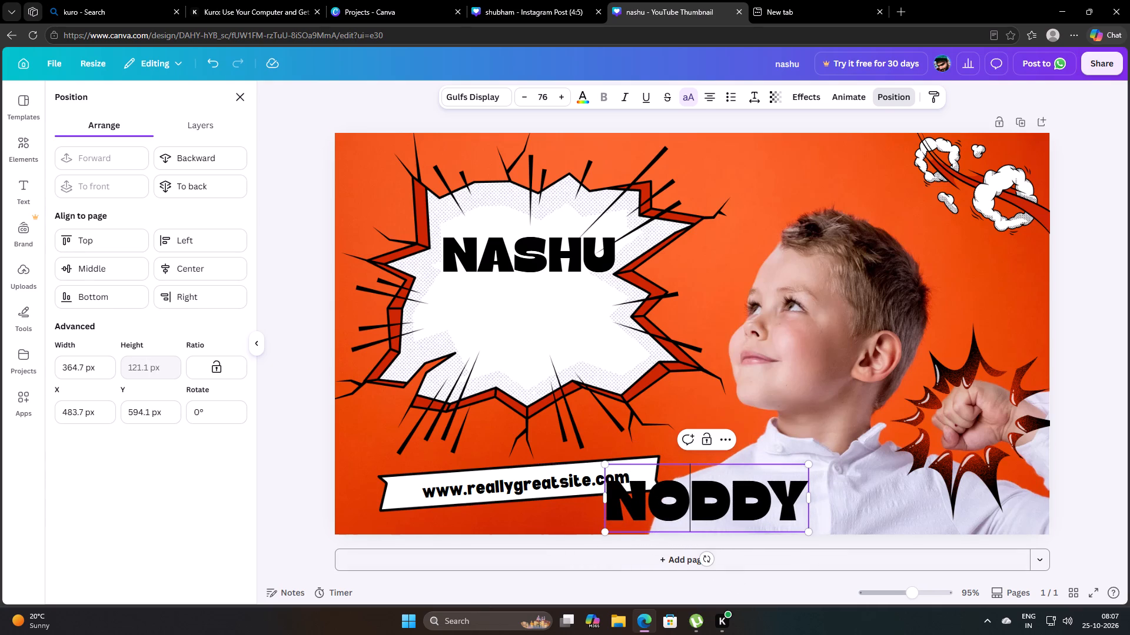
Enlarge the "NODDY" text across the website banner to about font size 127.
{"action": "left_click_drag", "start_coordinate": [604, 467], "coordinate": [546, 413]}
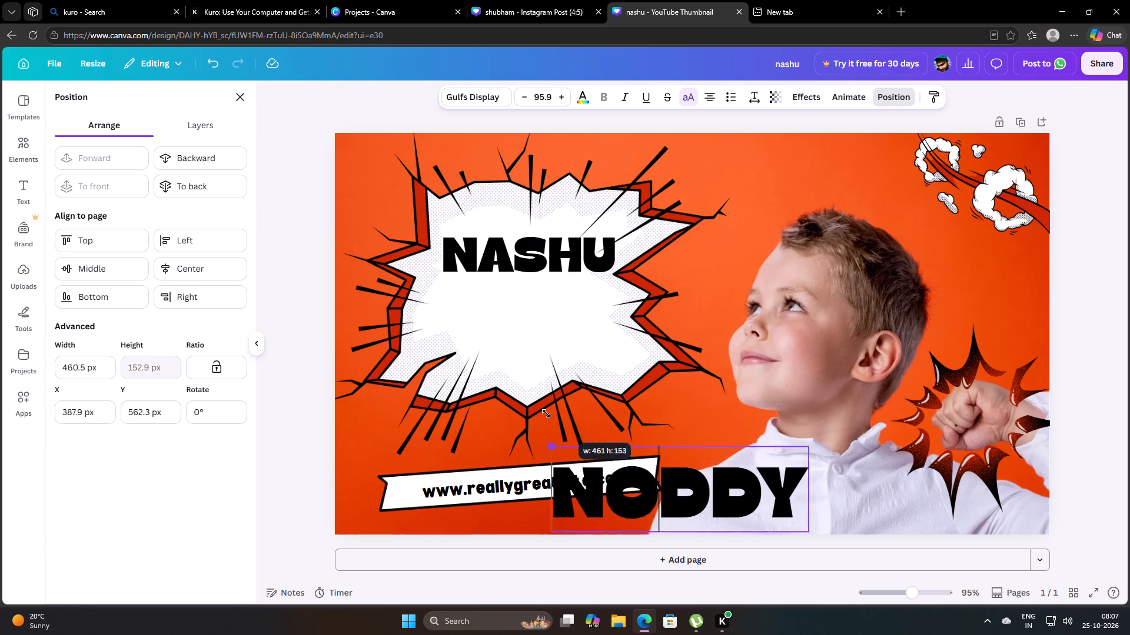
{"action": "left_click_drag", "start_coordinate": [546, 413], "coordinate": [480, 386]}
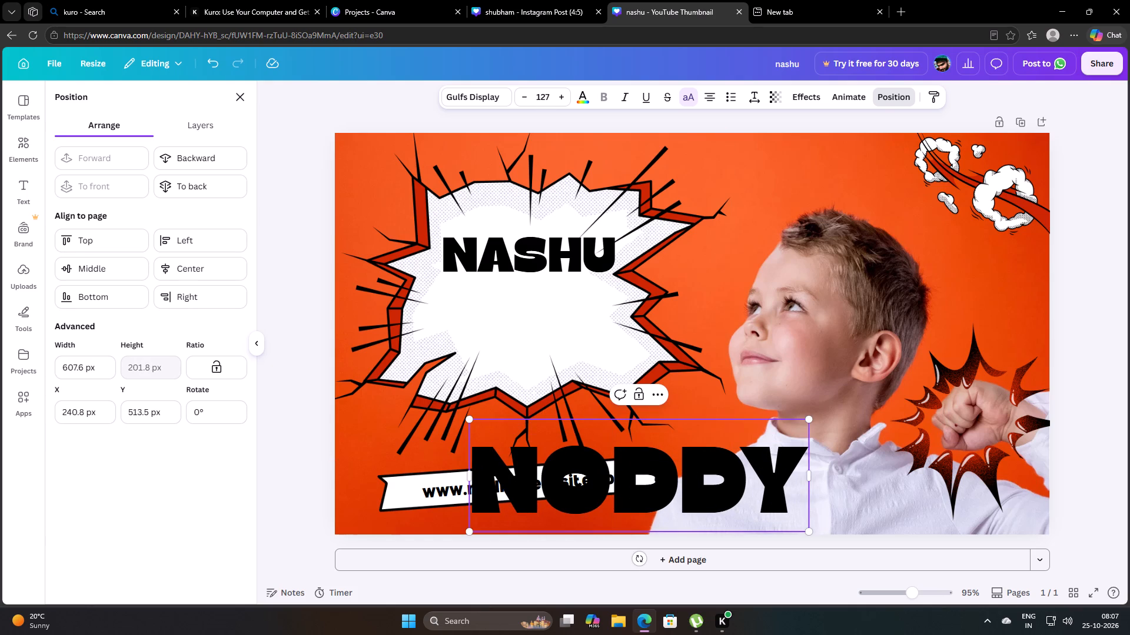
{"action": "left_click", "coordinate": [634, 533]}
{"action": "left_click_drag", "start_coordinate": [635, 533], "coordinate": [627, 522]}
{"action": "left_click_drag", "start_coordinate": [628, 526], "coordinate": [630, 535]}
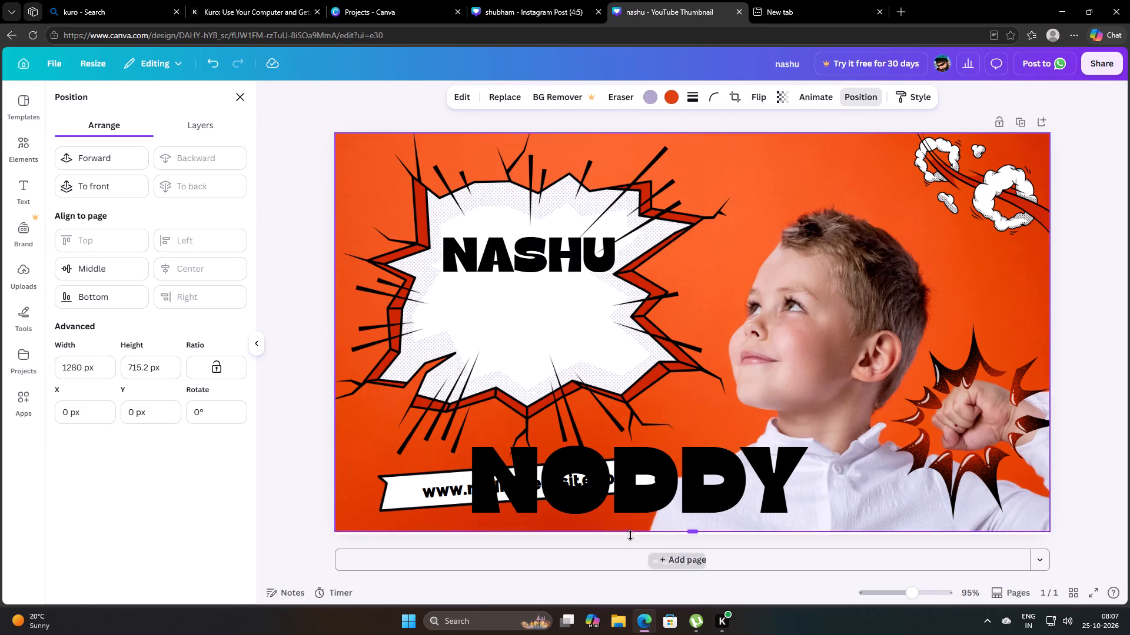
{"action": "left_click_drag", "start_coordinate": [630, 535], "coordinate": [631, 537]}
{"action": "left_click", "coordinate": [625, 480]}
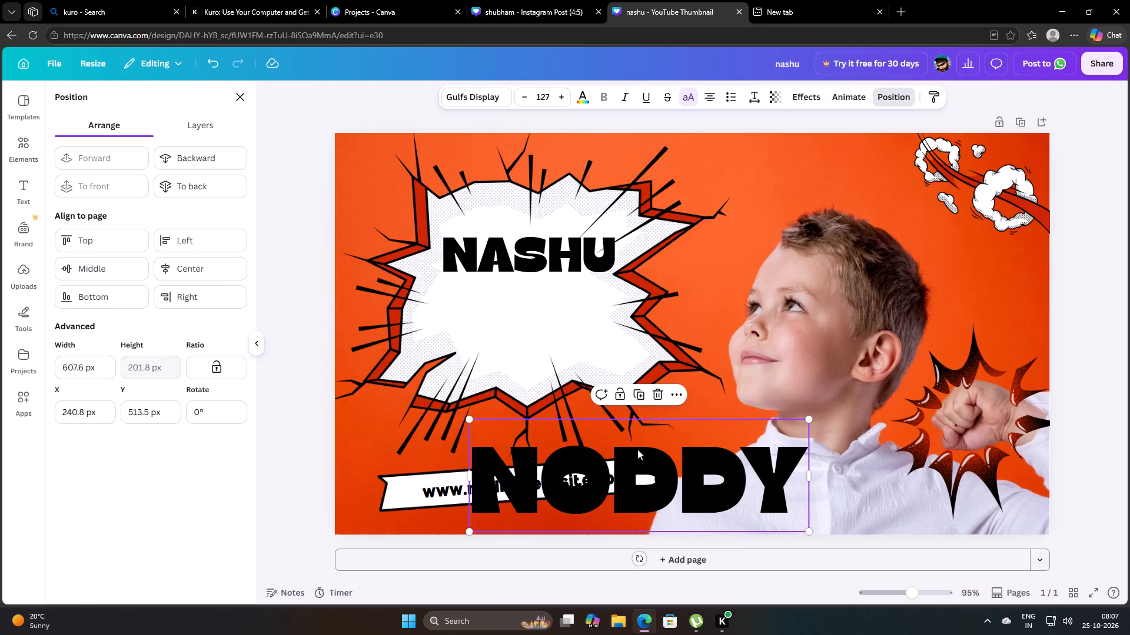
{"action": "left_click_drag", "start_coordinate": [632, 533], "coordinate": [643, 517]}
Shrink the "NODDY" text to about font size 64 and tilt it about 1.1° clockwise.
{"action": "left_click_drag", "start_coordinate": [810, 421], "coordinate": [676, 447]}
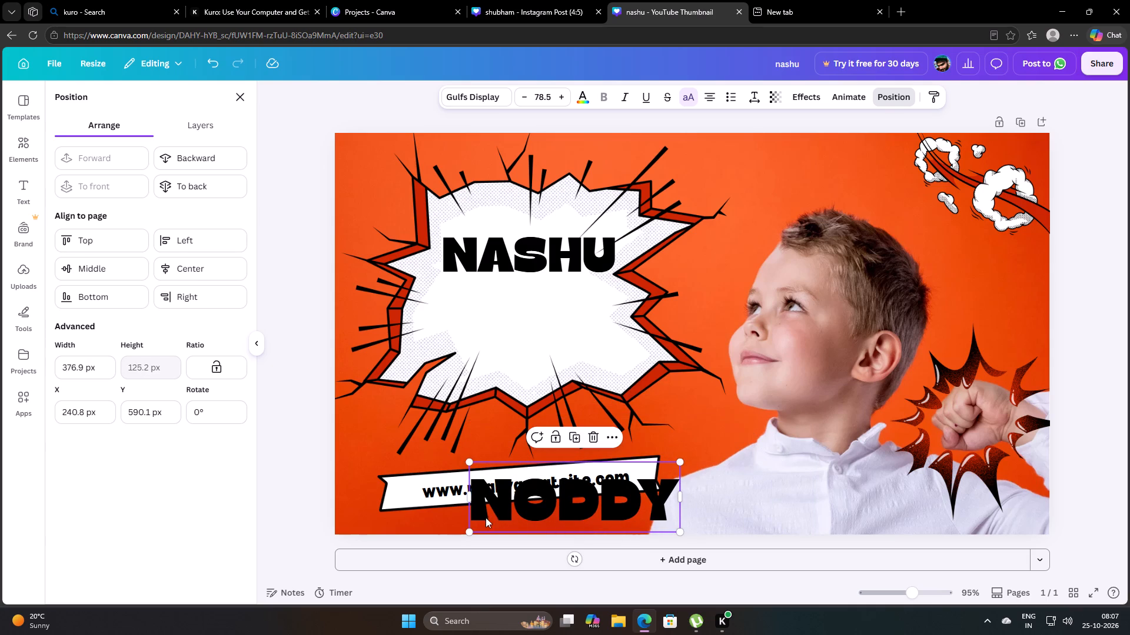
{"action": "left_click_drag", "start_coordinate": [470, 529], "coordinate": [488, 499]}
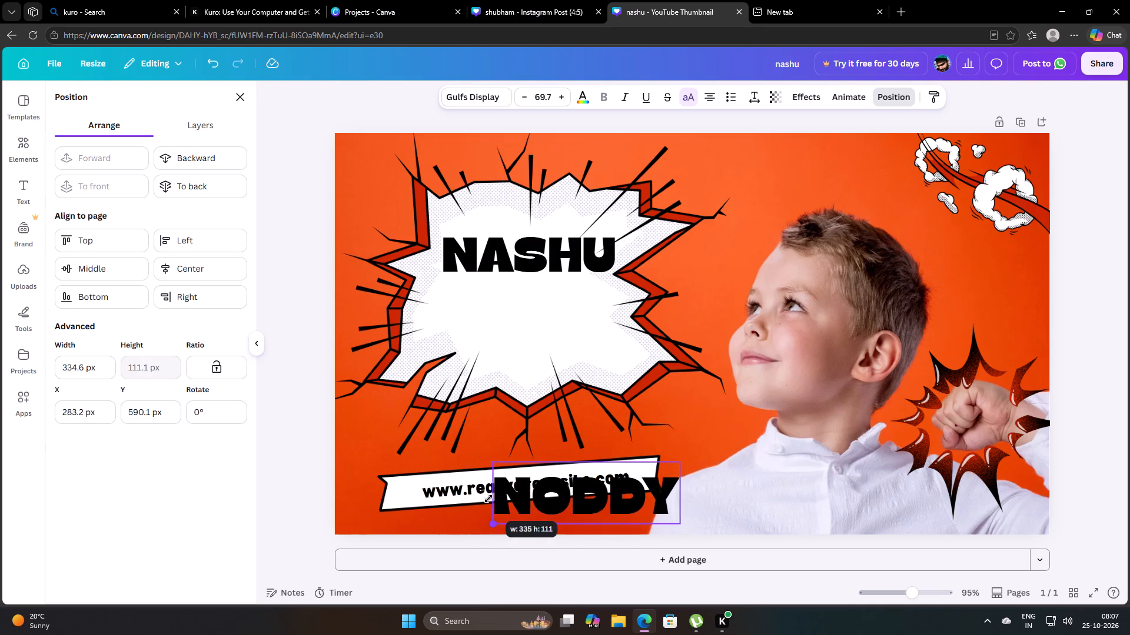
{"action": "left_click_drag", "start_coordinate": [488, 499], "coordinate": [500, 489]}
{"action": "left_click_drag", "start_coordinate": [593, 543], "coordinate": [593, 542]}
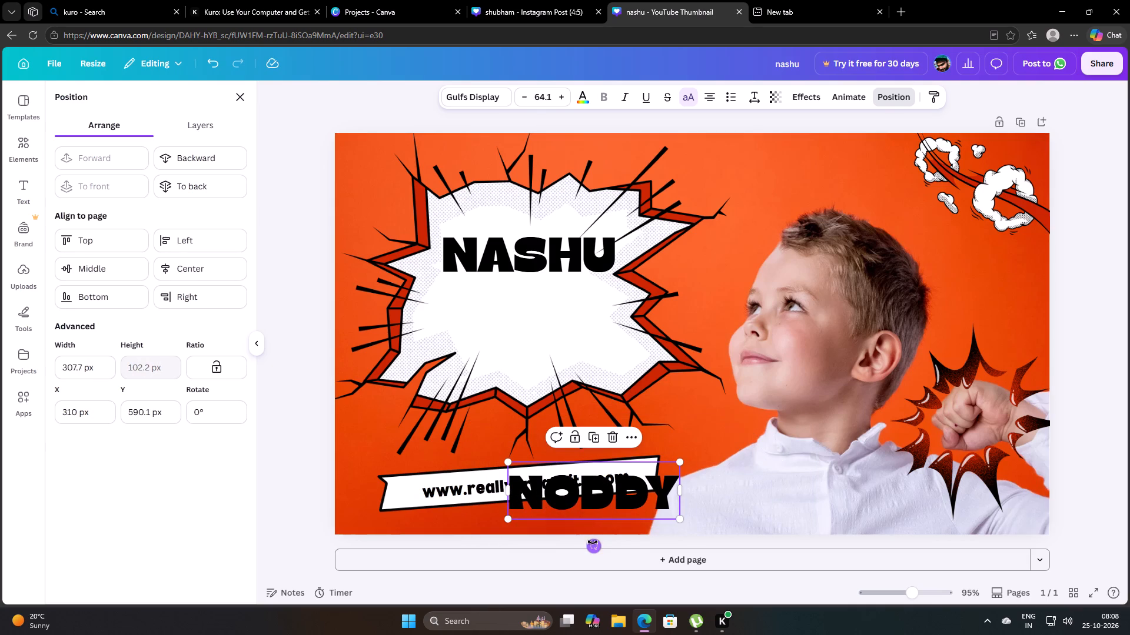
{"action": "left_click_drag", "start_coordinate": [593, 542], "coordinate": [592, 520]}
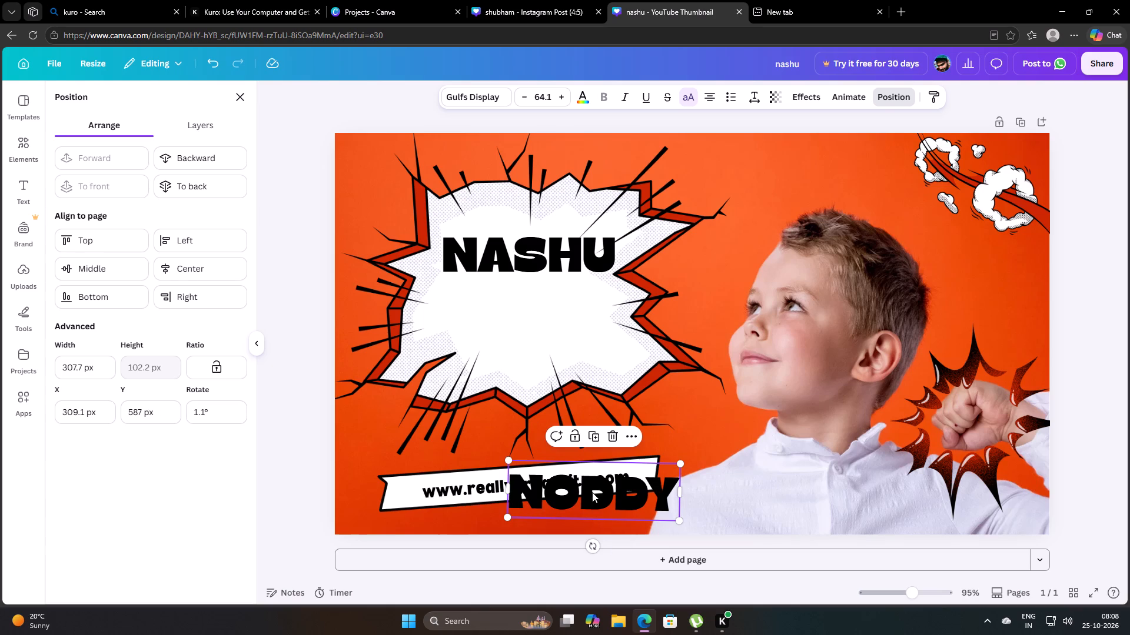
{"action": "left_click_drag", "start_coordinate": [509, 462], "coordinate": [480, 424]}
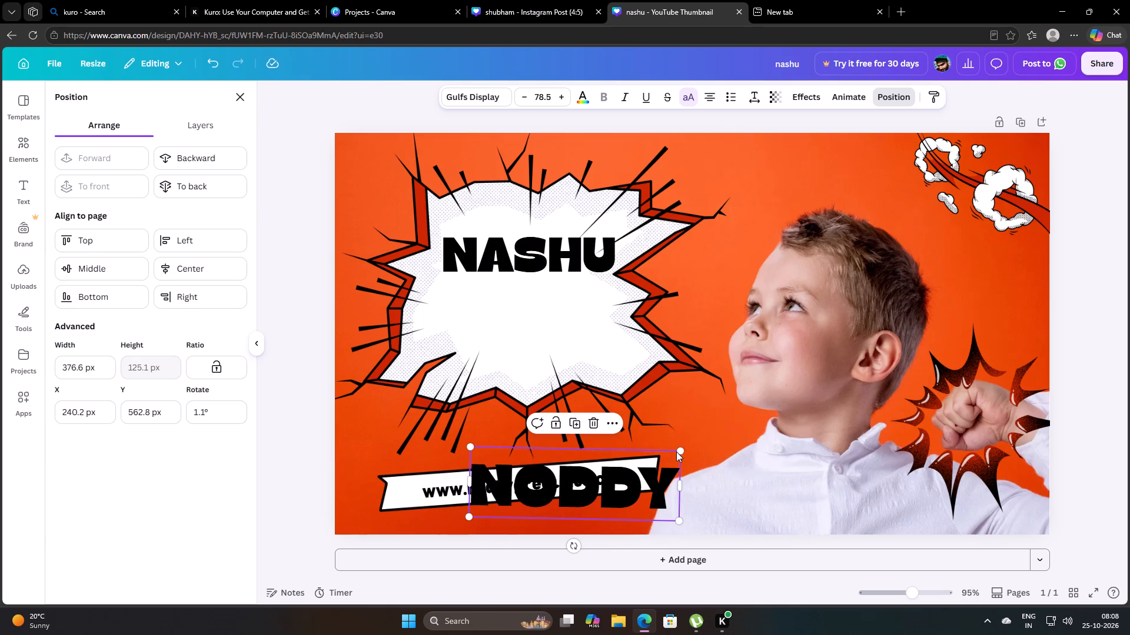
{"action": "left_click_drag", "start_coordinate": [679, 452], "coordinate": [709, 427]}
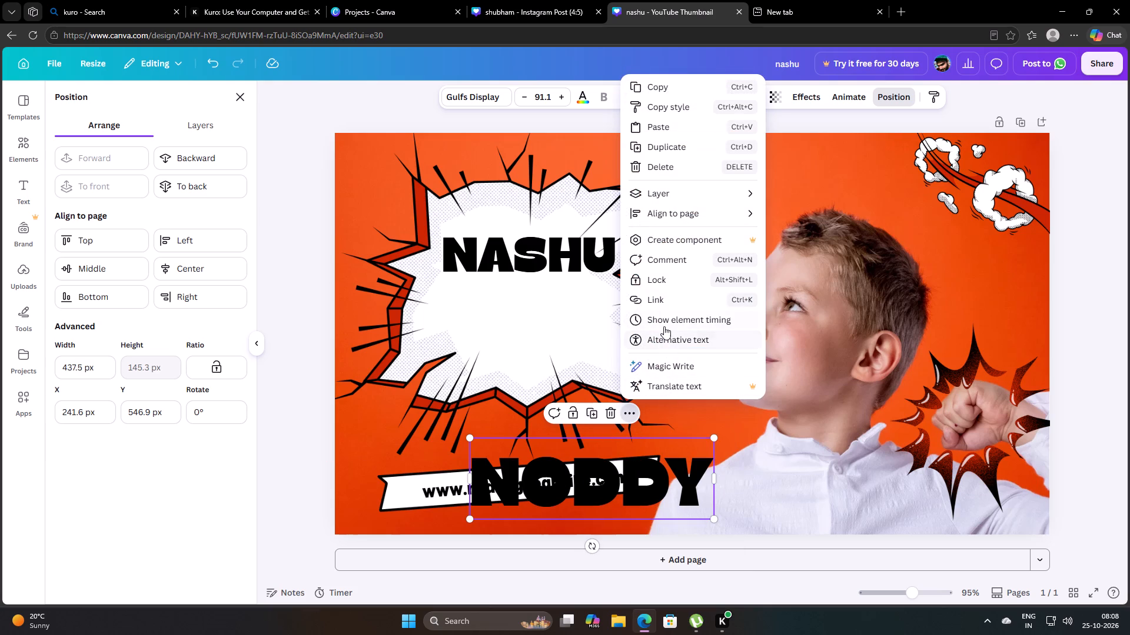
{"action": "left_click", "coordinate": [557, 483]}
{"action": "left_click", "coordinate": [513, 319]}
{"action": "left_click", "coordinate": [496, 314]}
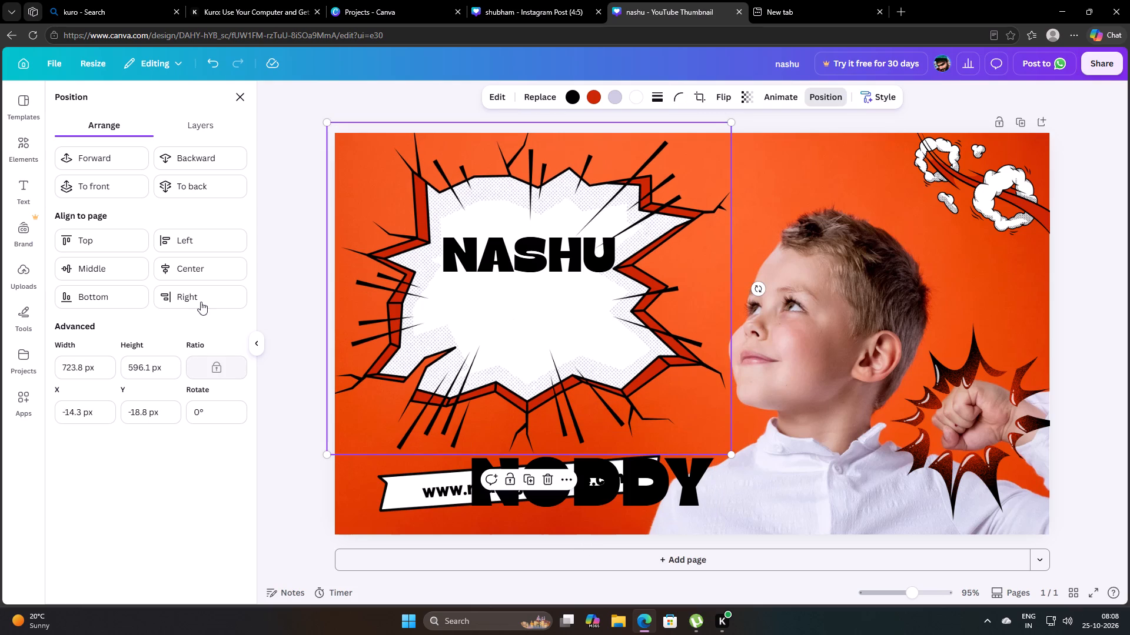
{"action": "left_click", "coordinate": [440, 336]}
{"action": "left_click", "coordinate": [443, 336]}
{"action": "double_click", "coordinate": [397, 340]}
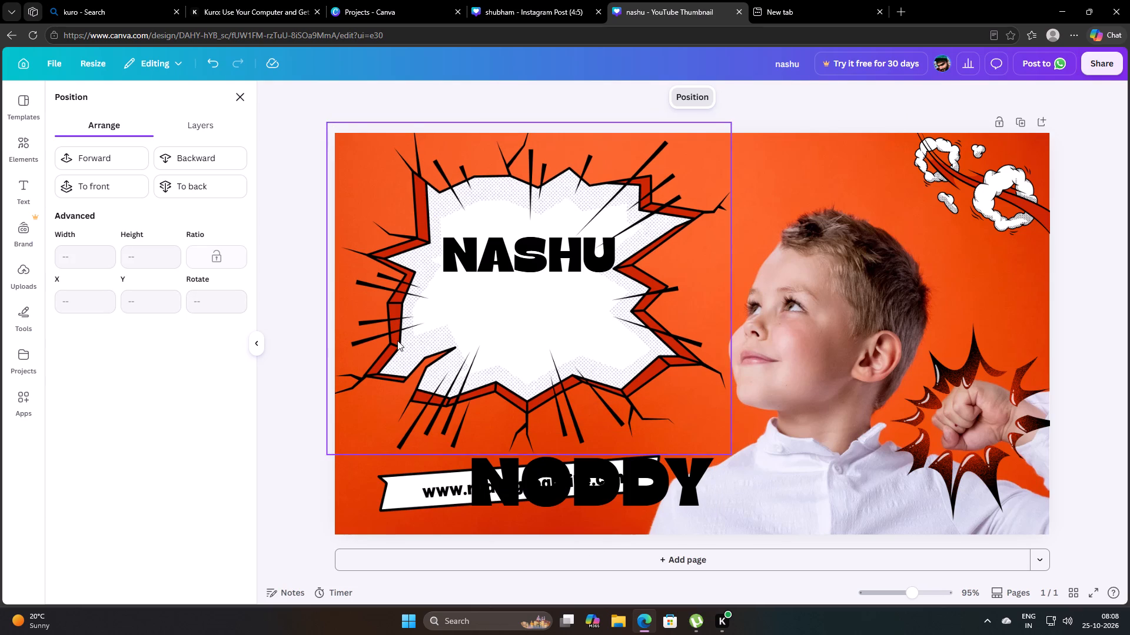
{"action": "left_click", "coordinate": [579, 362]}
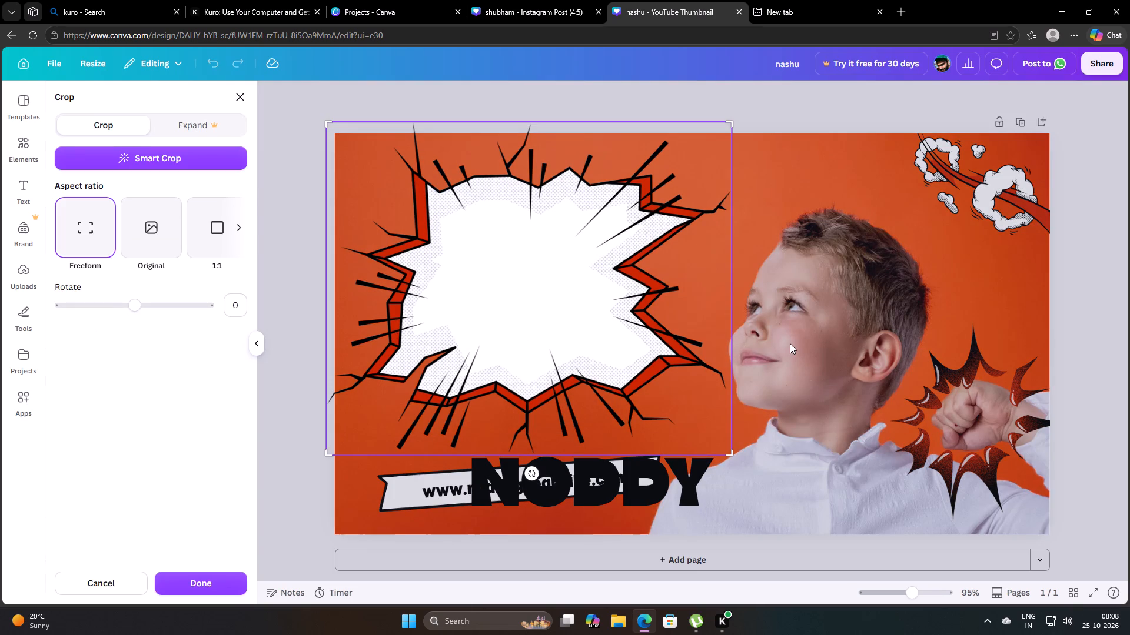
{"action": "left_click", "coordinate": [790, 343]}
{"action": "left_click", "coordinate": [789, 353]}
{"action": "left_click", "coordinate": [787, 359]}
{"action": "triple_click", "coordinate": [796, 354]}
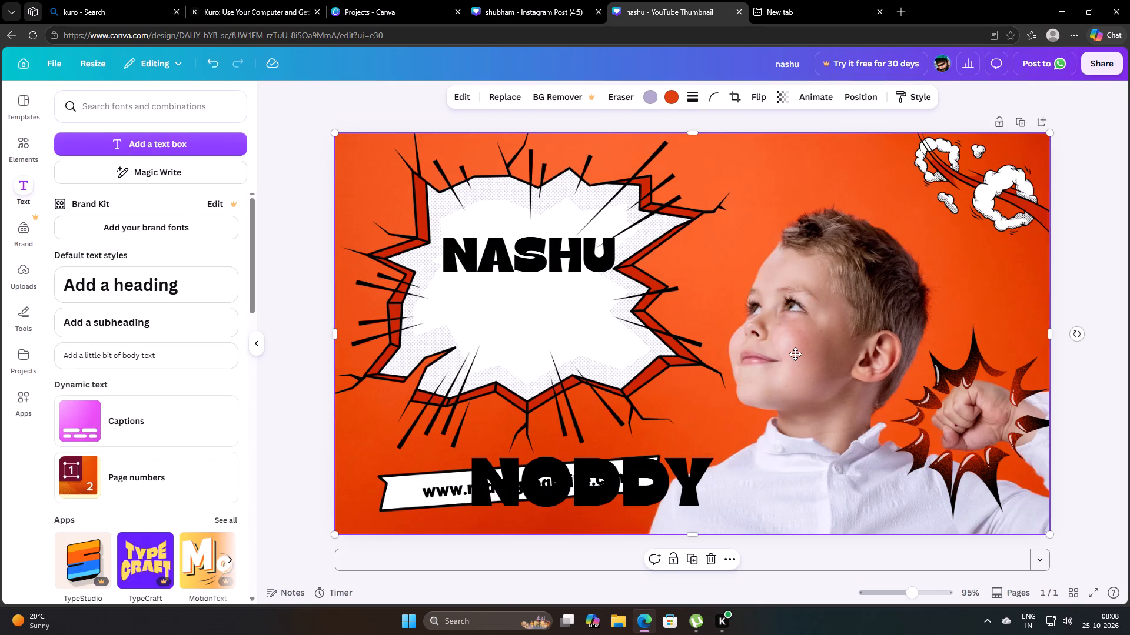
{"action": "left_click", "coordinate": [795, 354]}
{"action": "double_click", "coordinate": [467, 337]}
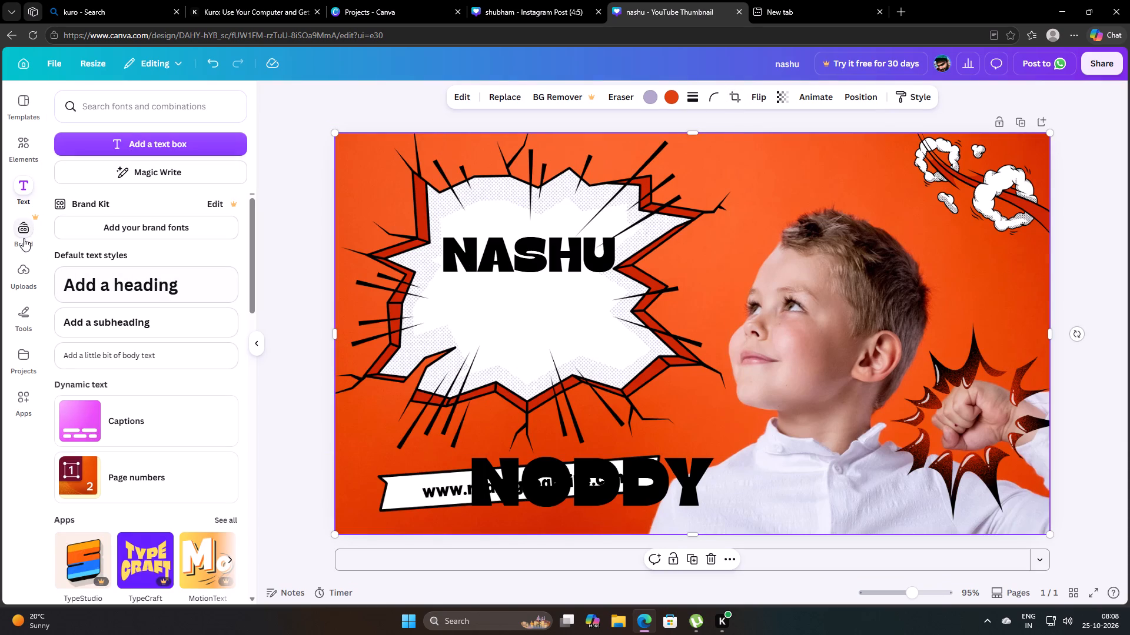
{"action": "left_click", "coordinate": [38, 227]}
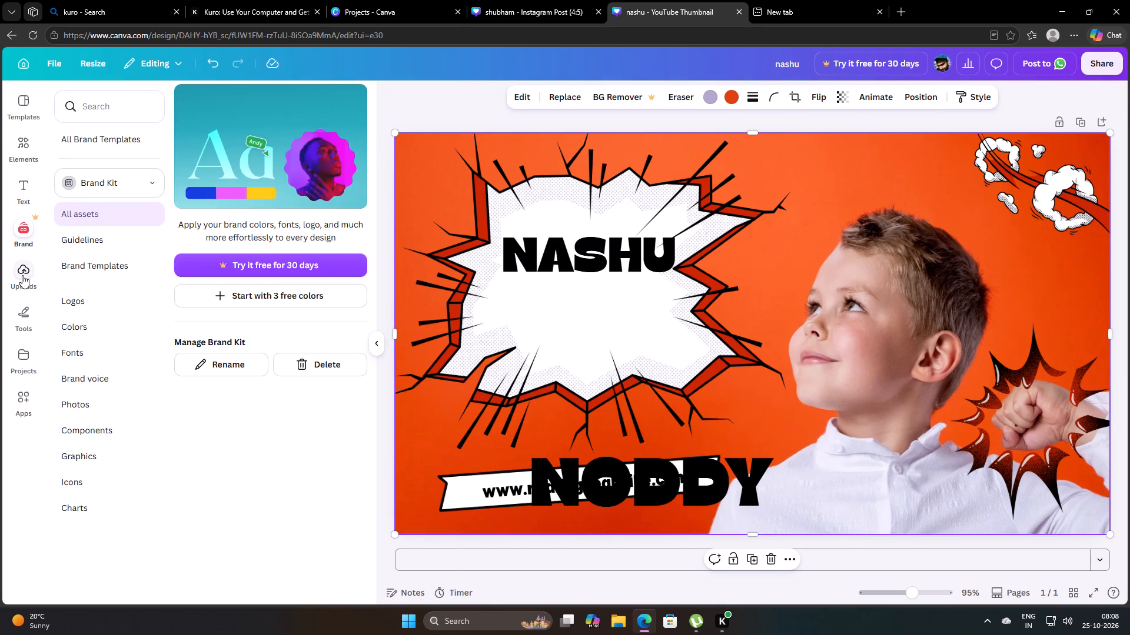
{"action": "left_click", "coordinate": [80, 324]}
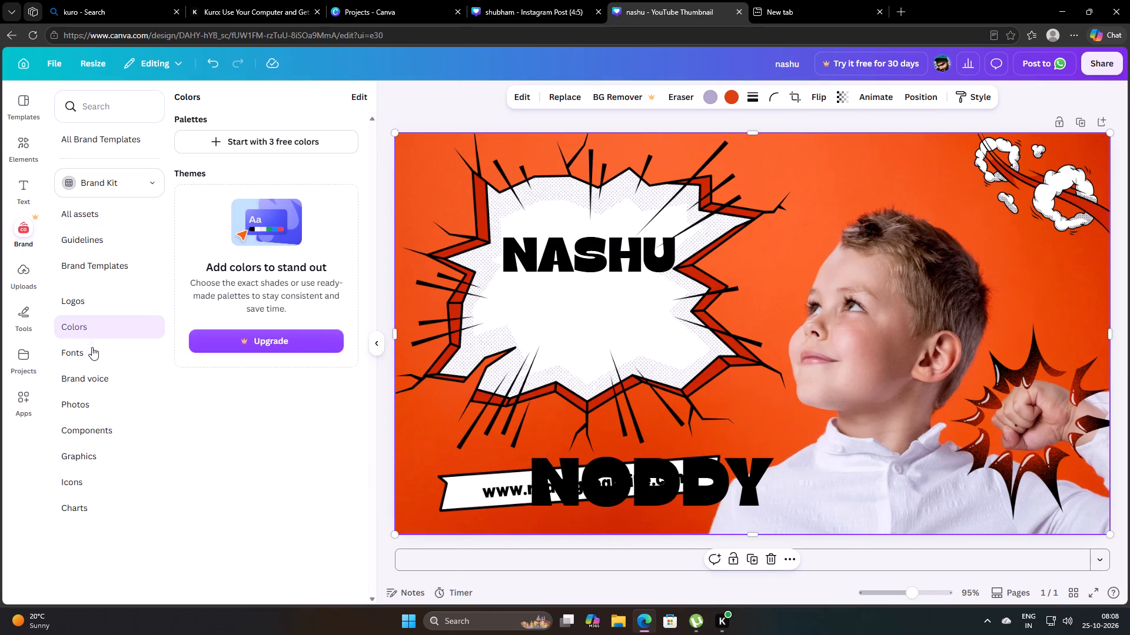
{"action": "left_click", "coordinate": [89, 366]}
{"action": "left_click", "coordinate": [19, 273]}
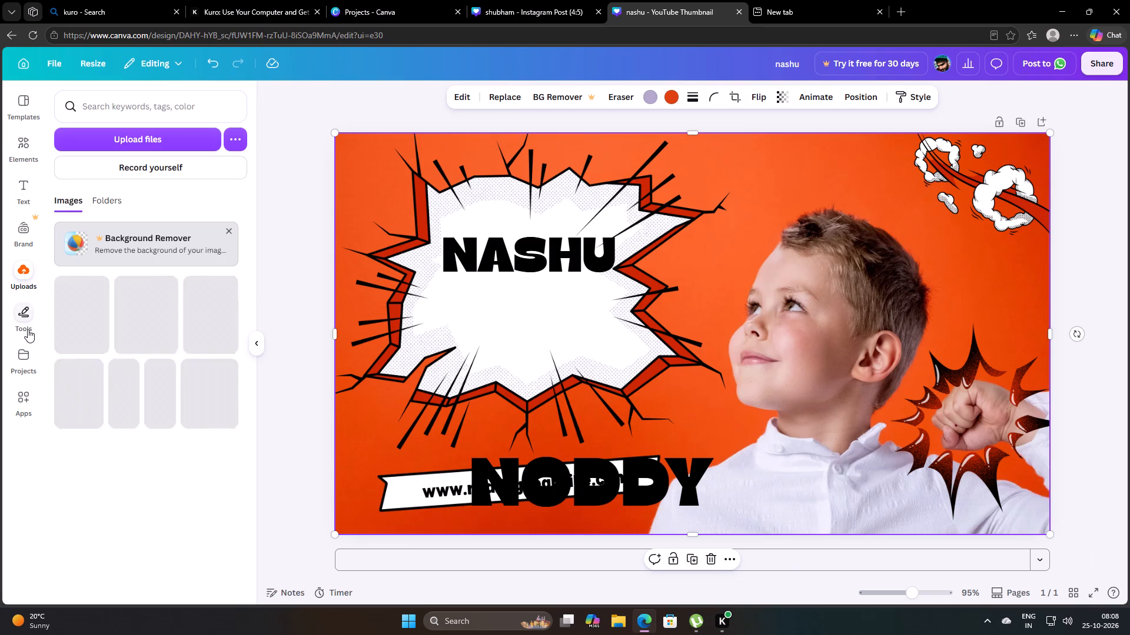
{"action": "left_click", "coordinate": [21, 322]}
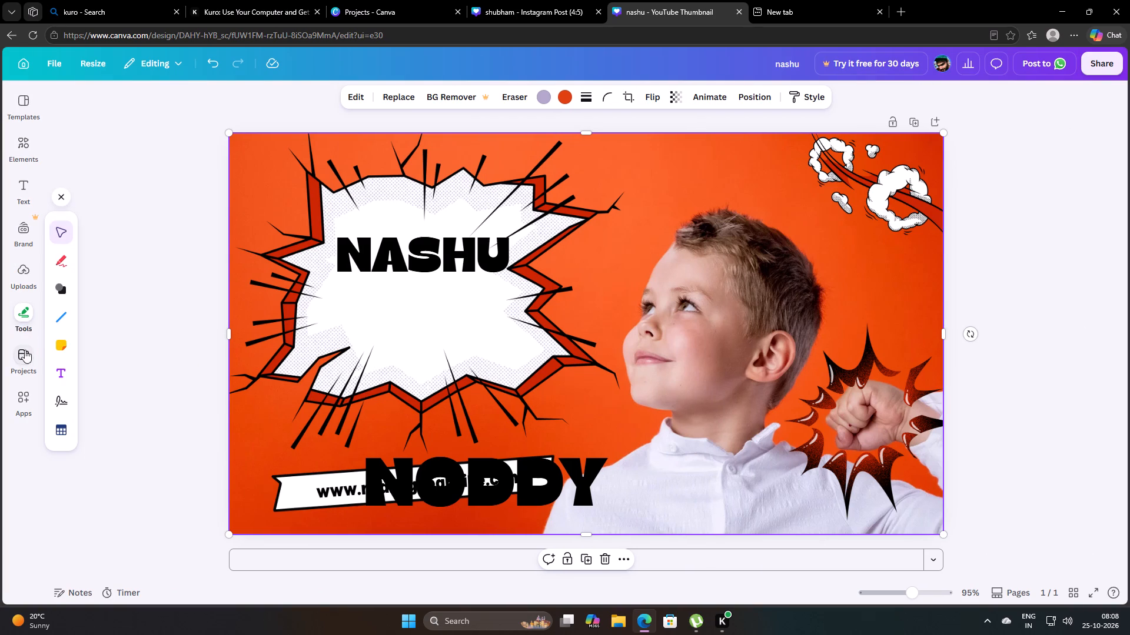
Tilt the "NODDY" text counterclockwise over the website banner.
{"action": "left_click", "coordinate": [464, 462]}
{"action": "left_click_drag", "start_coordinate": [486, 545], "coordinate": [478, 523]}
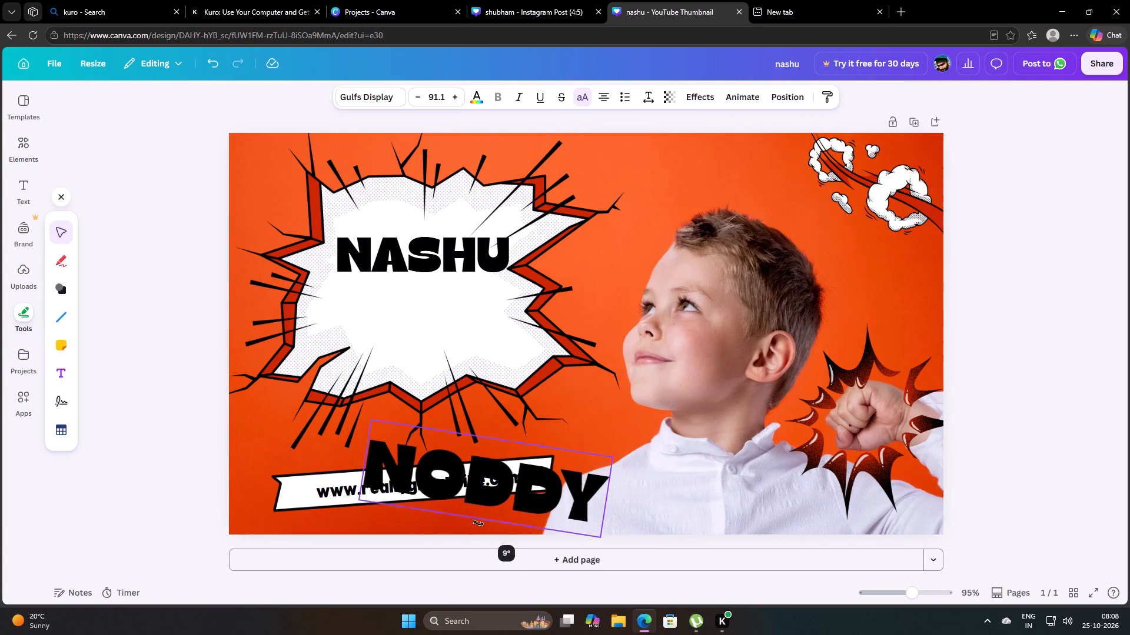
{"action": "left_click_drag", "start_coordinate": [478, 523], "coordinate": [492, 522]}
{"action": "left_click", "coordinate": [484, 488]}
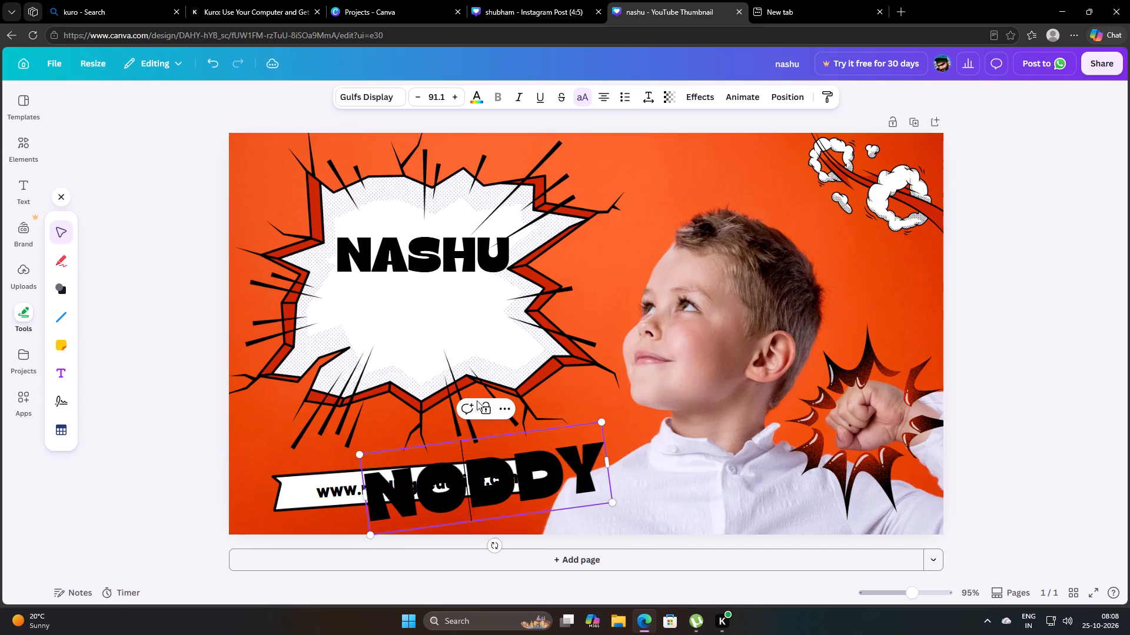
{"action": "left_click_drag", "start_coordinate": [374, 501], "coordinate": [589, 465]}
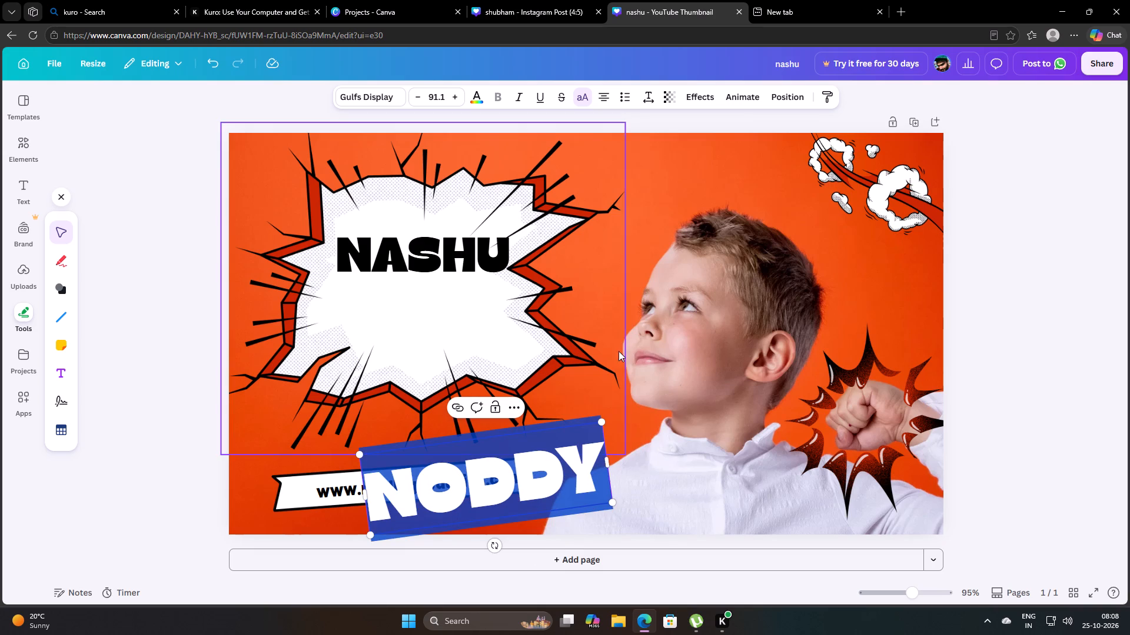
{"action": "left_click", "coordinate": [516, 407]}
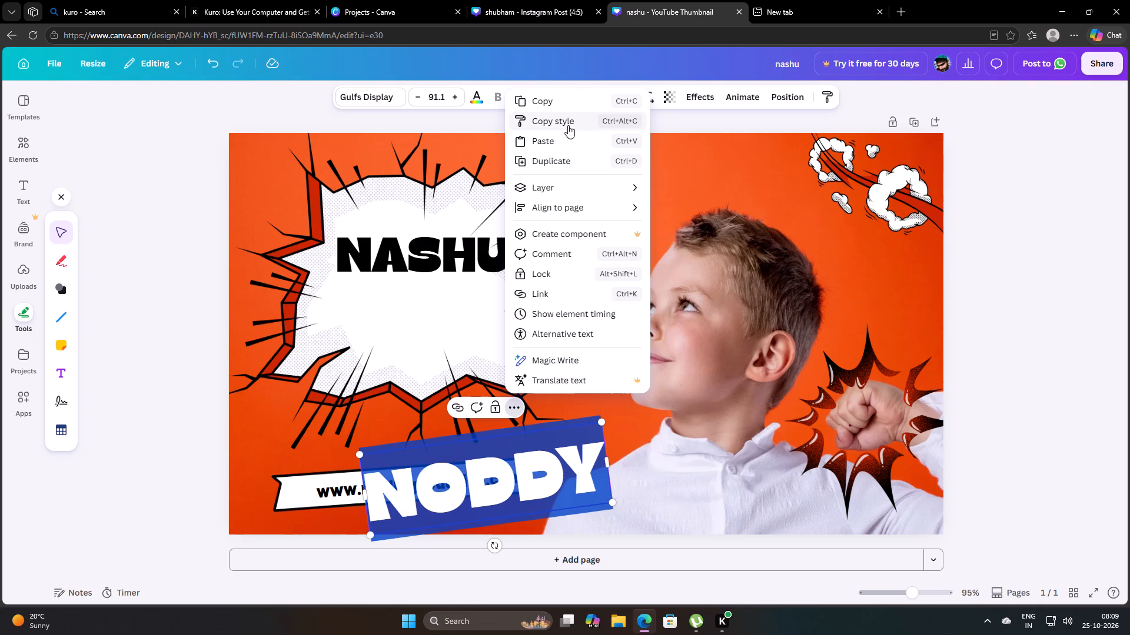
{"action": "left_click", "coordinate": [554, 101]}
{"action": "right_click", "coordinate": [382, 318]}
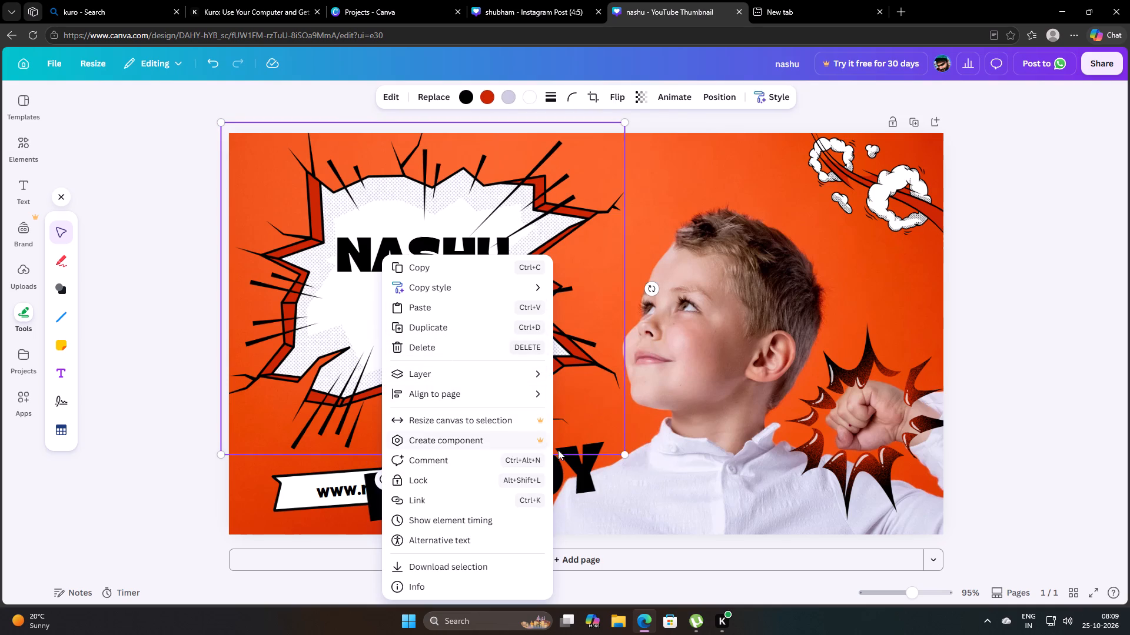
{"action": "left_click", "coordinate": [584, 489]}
Move the "NODDY" text off the website banner into the white comic burst, directly beneath "NASHU".
{"action": "left_click_drag", "start_coordinate": [570, 480], "coordinate": [551, 496]}
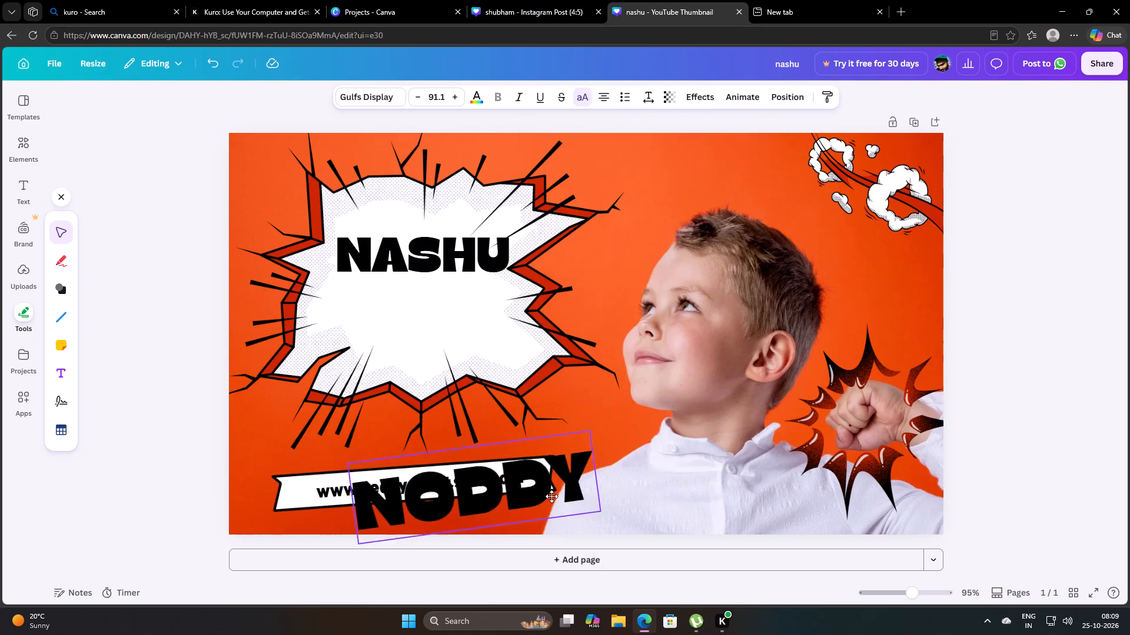
{"action": "left_click_drag", "start_coordinate": [551, 496], "coordinate": [485, 333]}
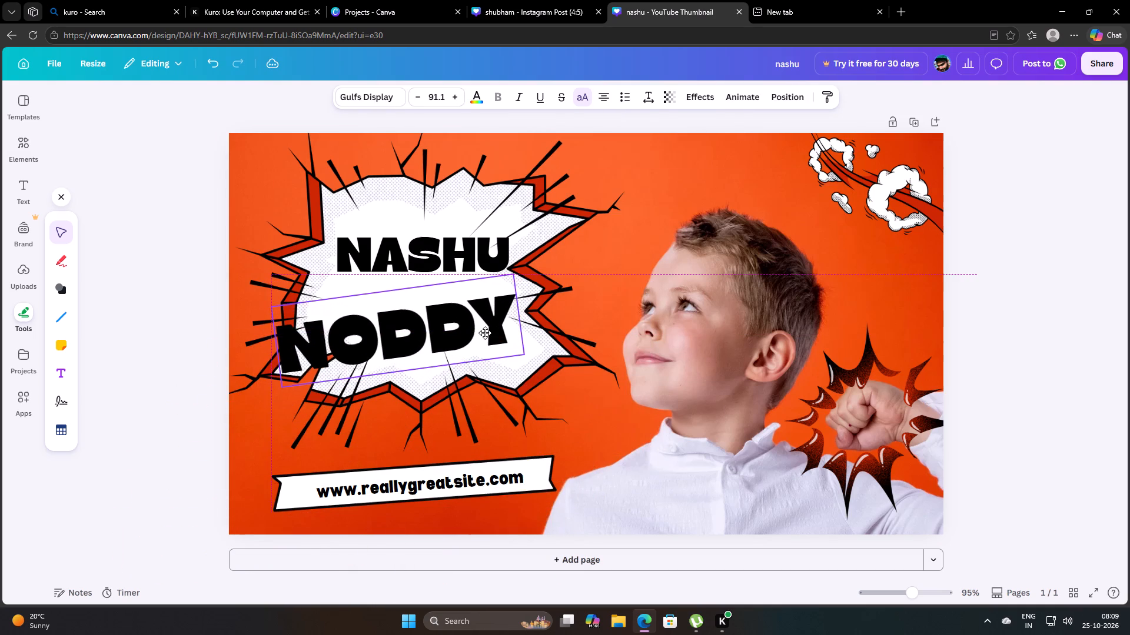
{"action": "left_click_drag", "start_coordinate": [485, 333], "coordinate": [501, 327]}
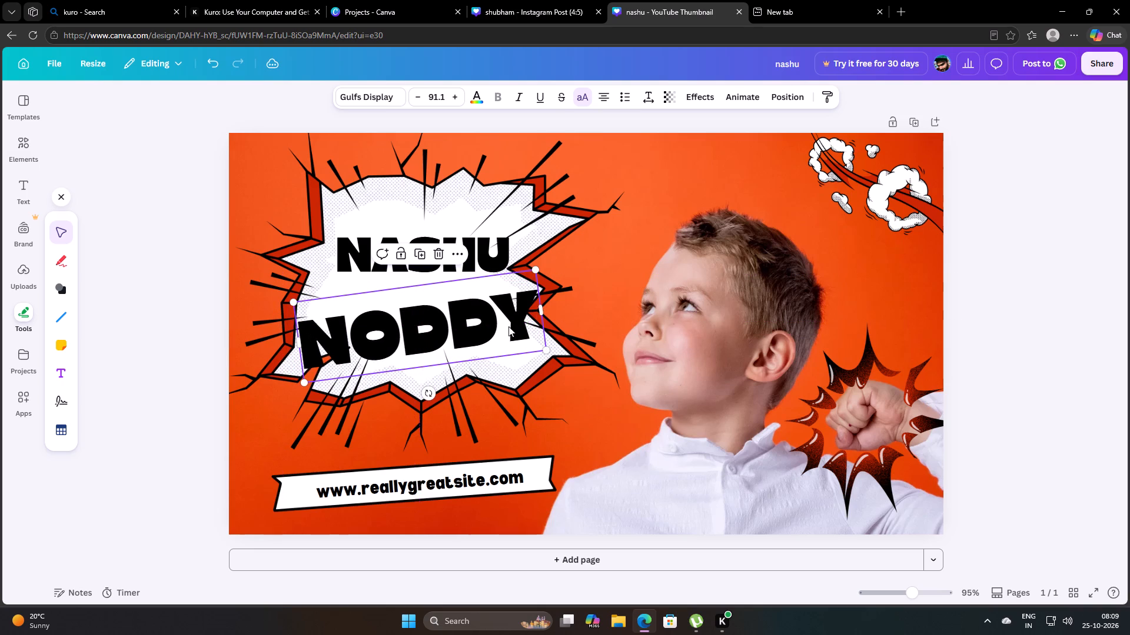
Enlarge the "NODDY" text in the burst to about font size 92.7 and straighten it to 0°.
{"action": "left_click_drag", "start_coordinate": [544, 313], "coordinate": [549, 329]}
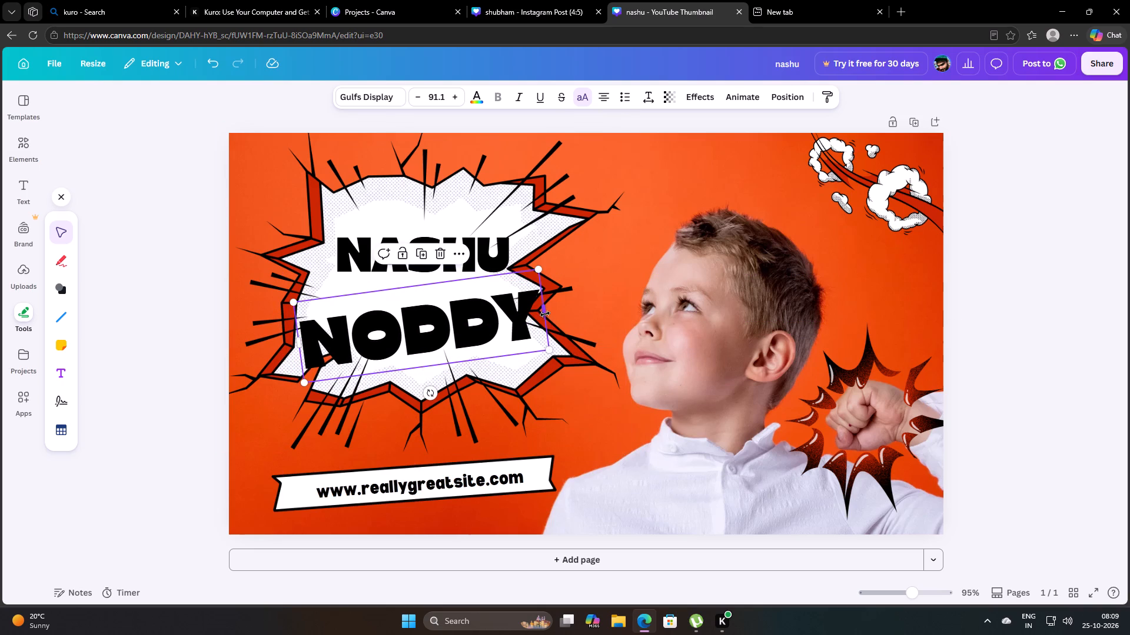
{"action": "left_click_drag", "start_coordinate": [545, 310], "coordinate": [549, 318]}
{"action": "left_click", "coordinate": [550, 347]}
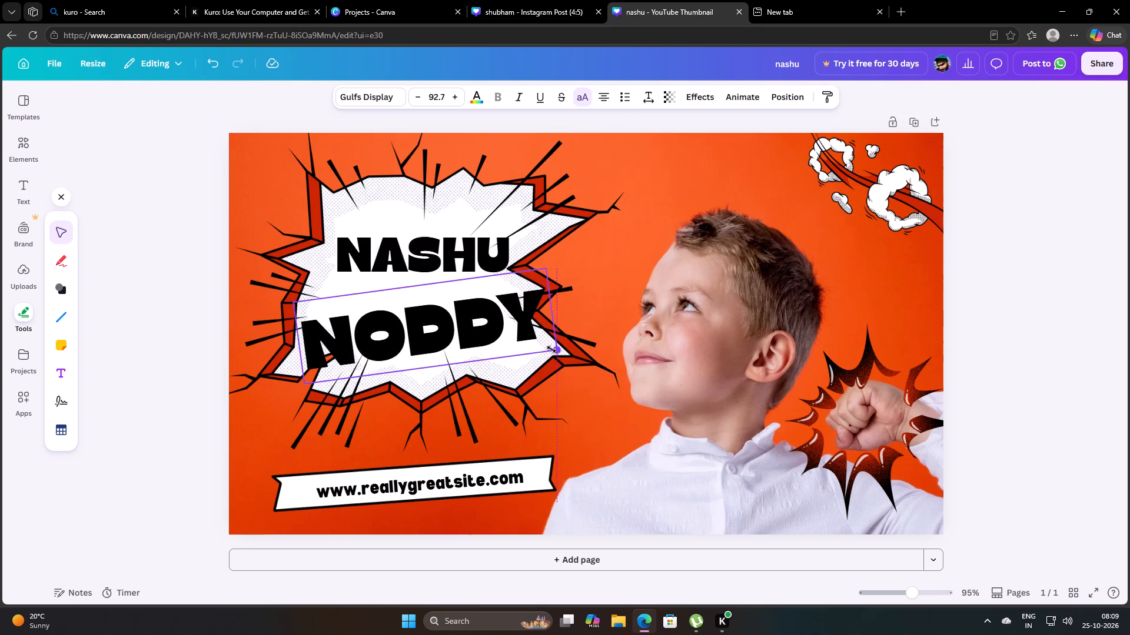
{"action": "left_click_drag", "start_coordinate": [433, 391], "coordinate": [420, 398]}
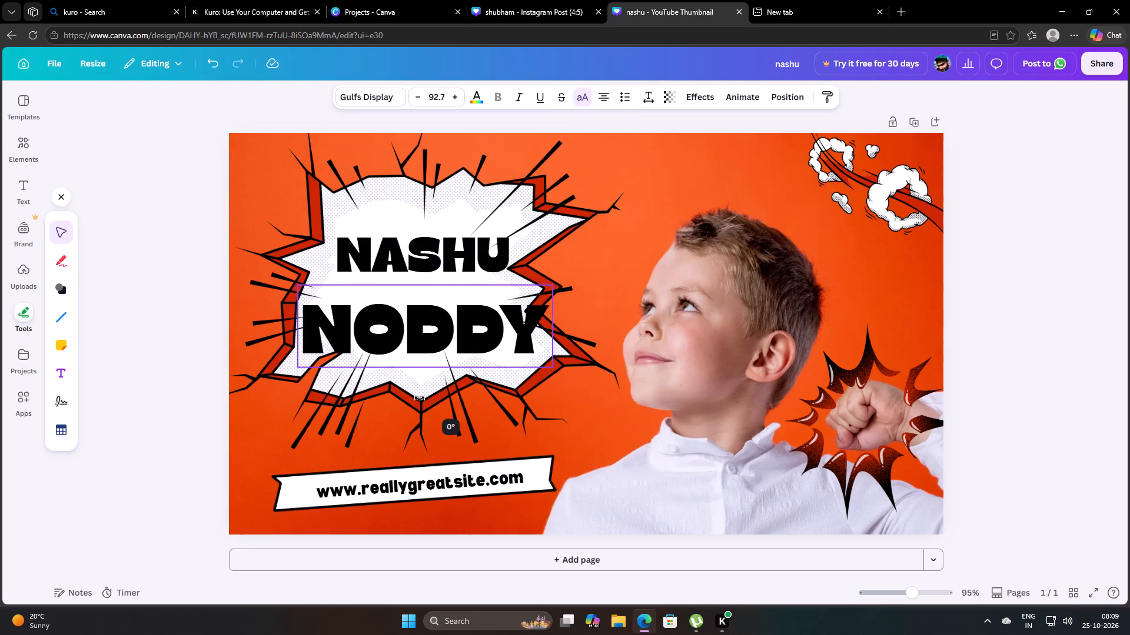
{"action": "left_click_drag", "start_coordinate": [420, 398], "coordinate": [425, 398]}
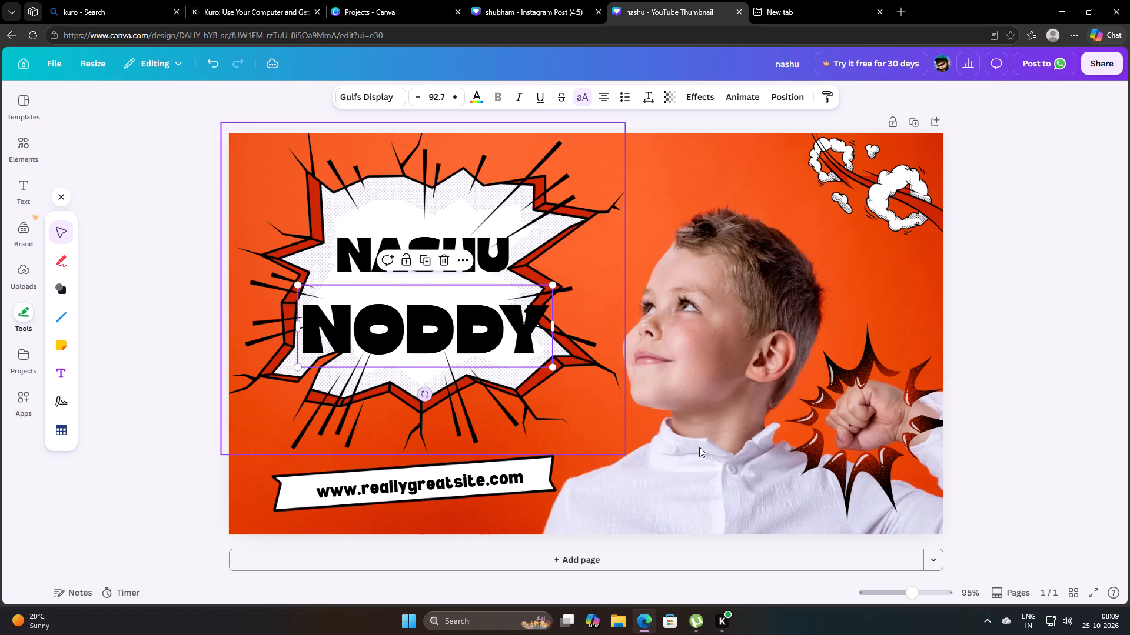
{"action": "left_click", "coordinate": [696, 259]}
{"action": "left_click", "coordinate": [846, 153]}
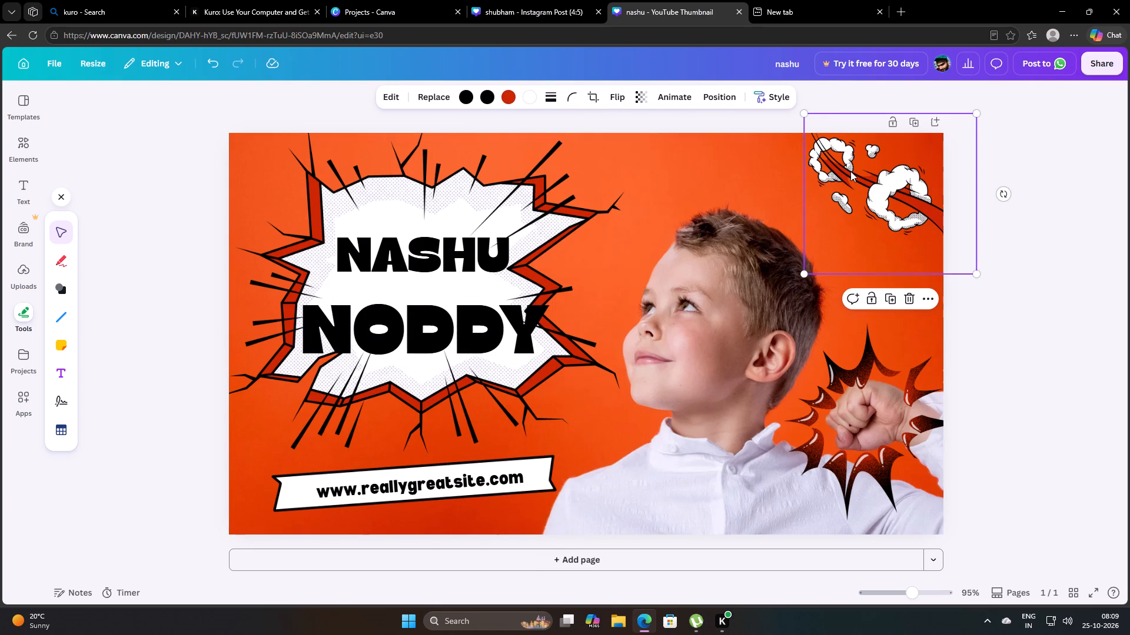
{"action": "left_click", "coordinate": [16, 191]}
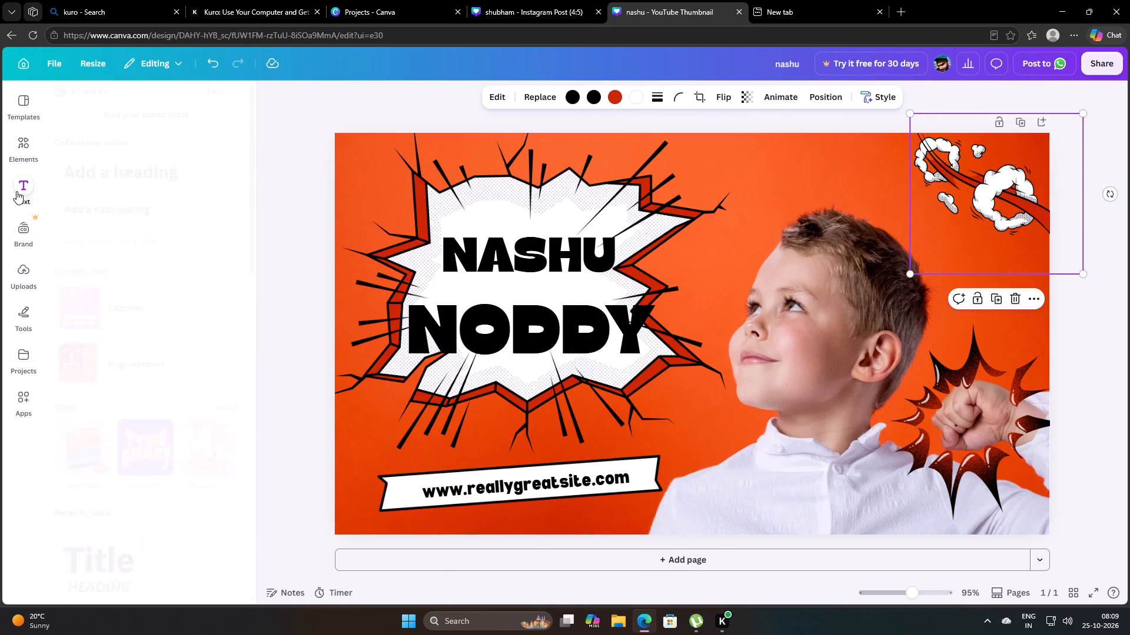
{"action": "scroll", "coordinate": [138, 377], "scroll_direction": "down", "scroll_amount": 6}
Search the graphics for "kids playing" and add the illustration of the running girl and boy.
{"action": "left_click", "coordinate": [19, 153]}
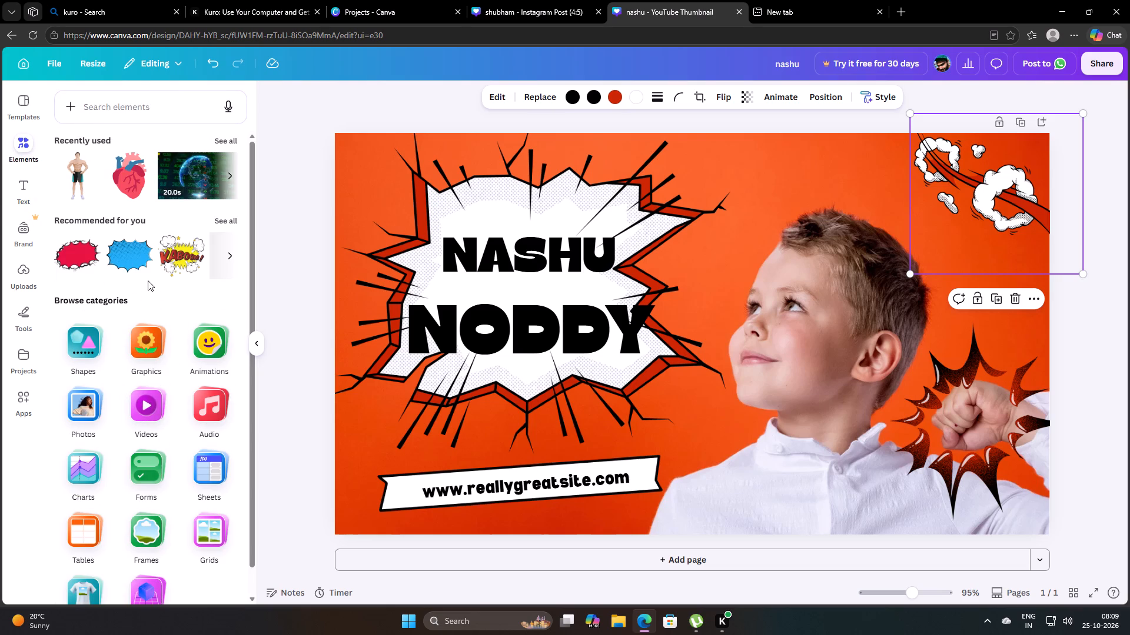
{"action": "left_click", "coordinate": [141, 356]}
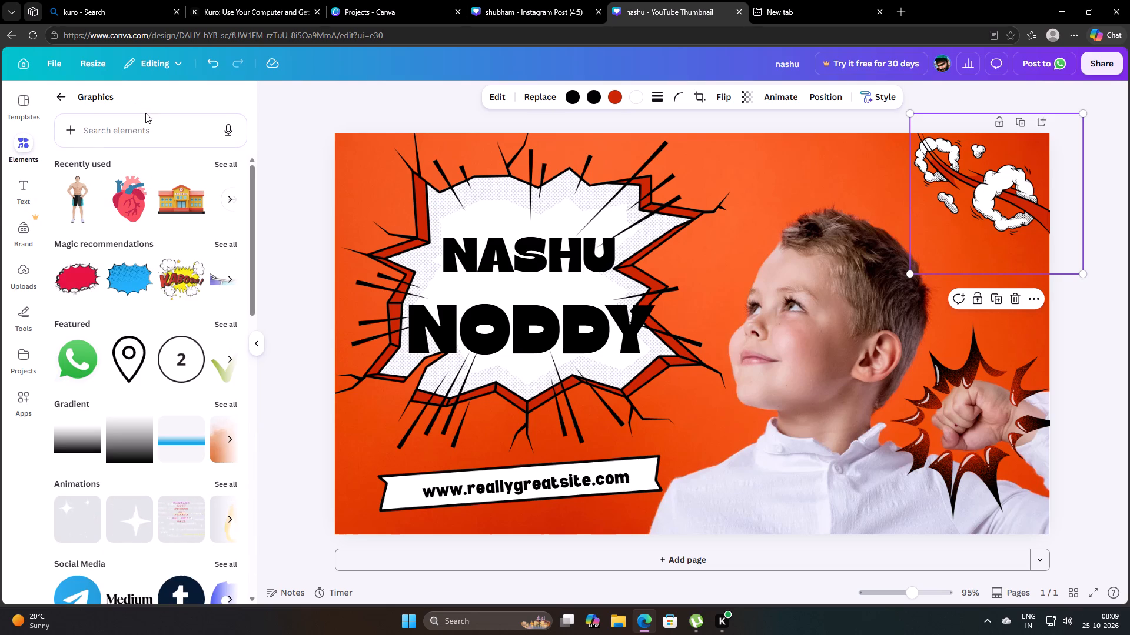
{"action": "left_click", "coordinate": [139, 133]}
{"action": "type", "text": "KID"}
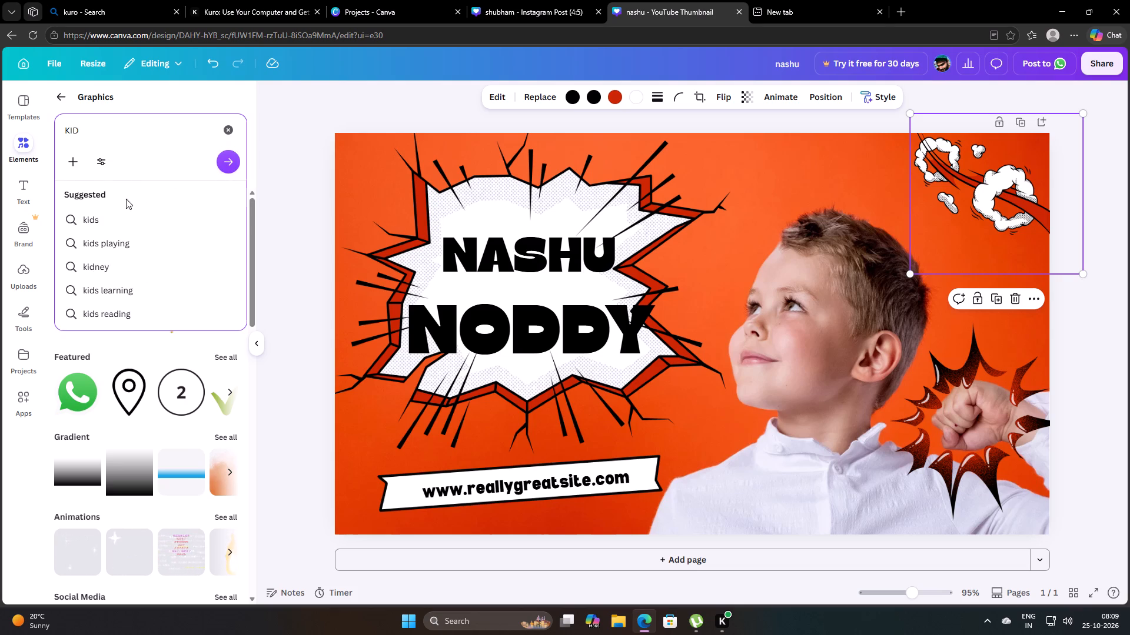
{"action": "left_click", "coordinate": [118, 243]}
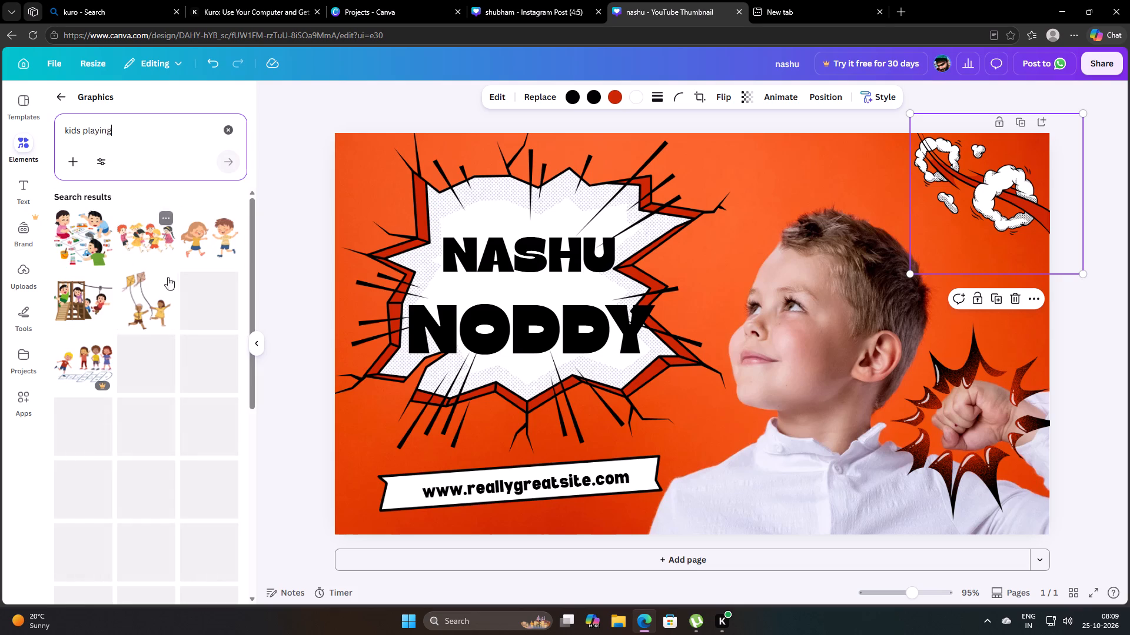
{"action": "left_click", "coordinate": [216, 245]}
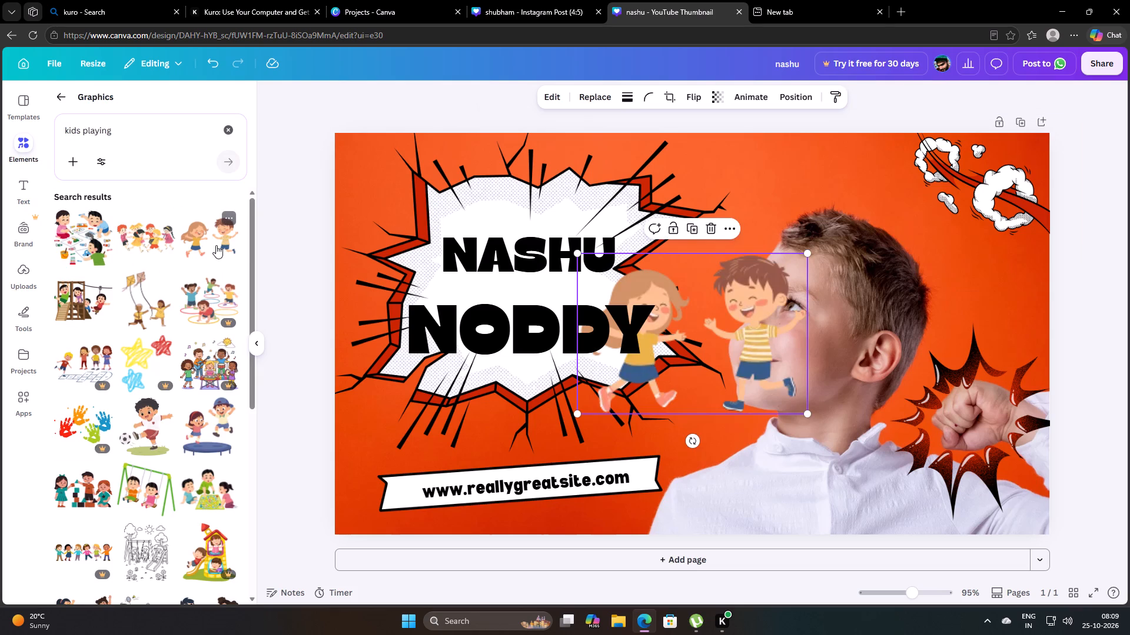
Shrink the running kids graphic and place it at the page's upper edge, between the burst and the boy's hair.
{"action": "left_click_drag", "start_coordinate": [712, 327], "coordinate": [741, 399]}
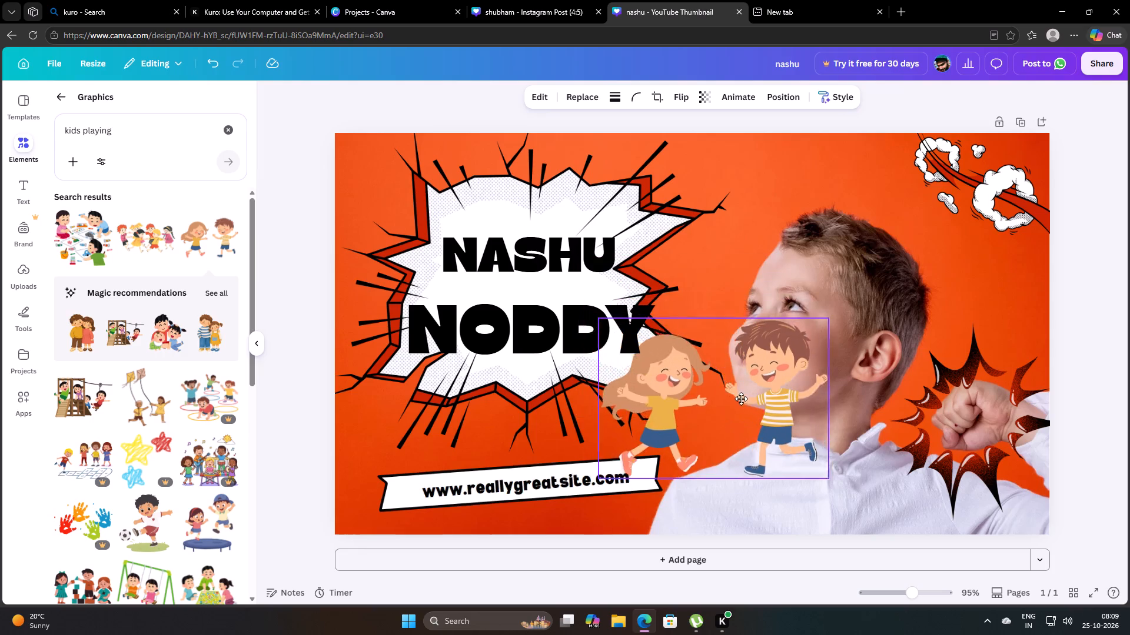
{"action": "left_click_drag", "start_coordinate": [741, 399], "coordinate": [800, 174]}
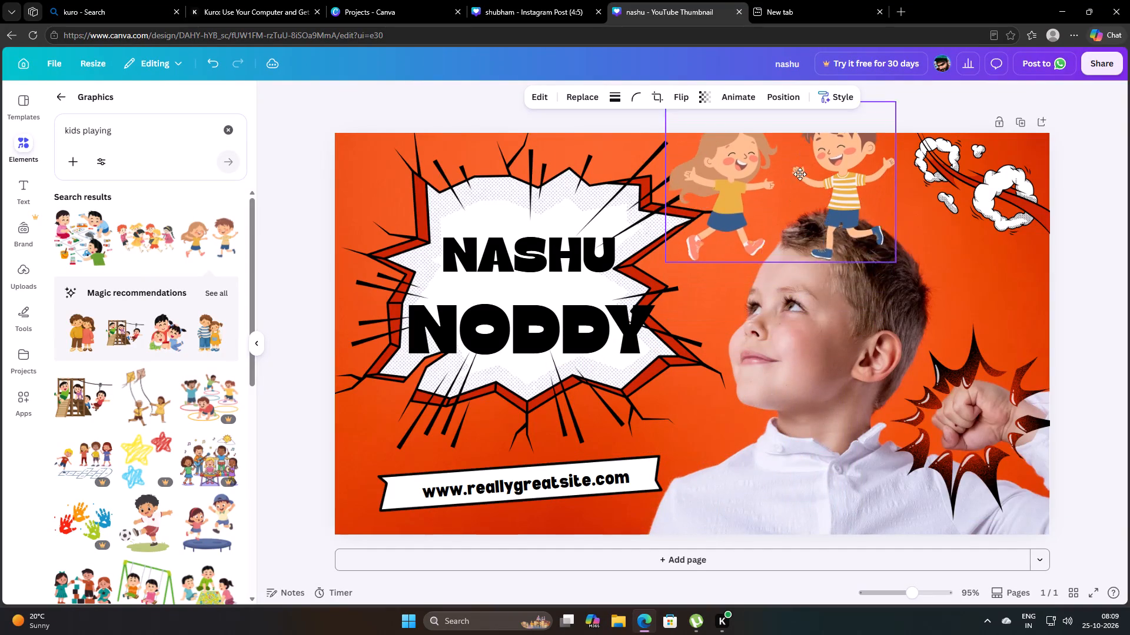
{"action": "left_click_drag", "start_coordinate": [800, 174], "coordinate": [817, 199]}
{"action": "left_click_drag", "start_coordinate": [911, 286], "coordinate": [841, 211]}
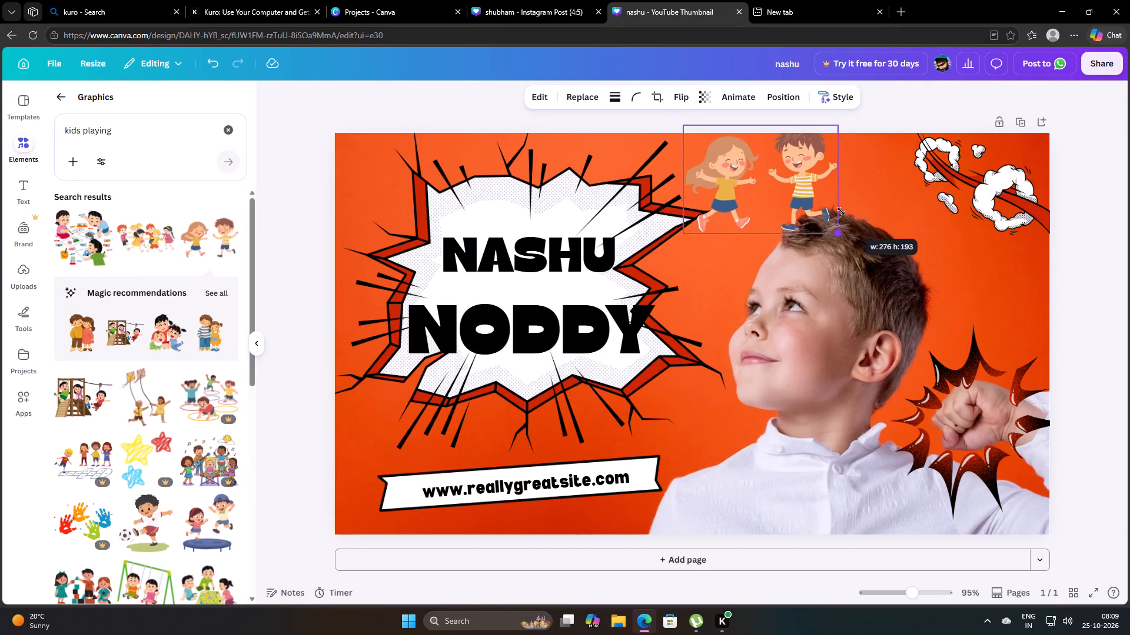
{"action": "left_click_drag", "start_coordinate": [841, 211], "coordinate": [825, 197]}
{"action": "left_click_drag", "start_coordinate": [746, 192], "coordinate": [749, 203]}
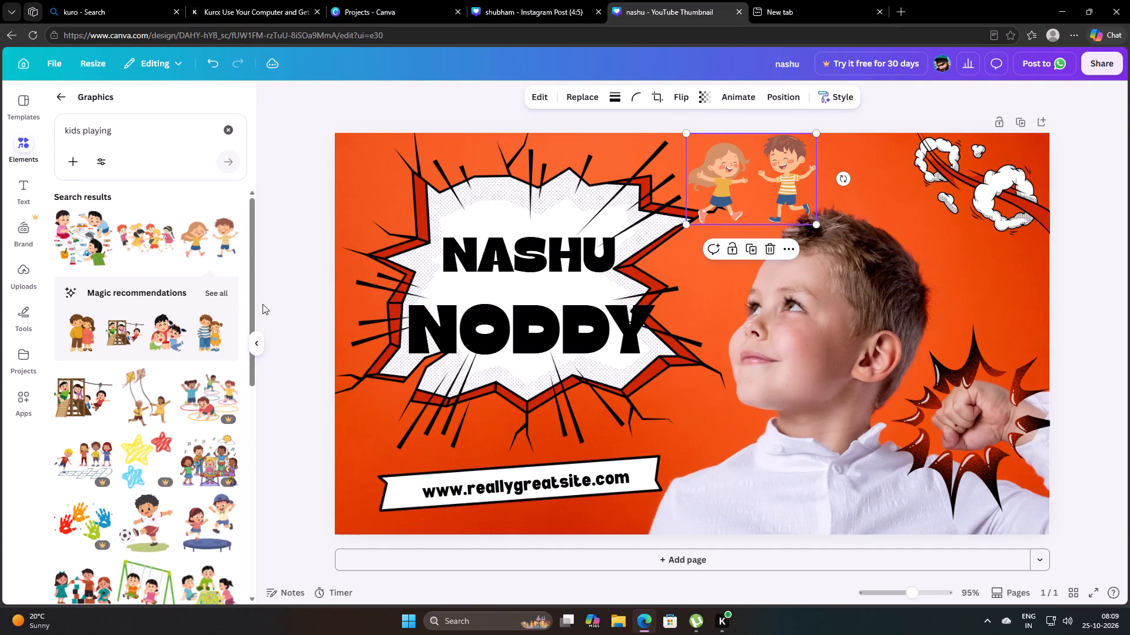
Browse the recommended animations and add the blond pixel-art boy in a teal shirt to the page.
{"action": "left_click", "coordinate": [65, 93]}
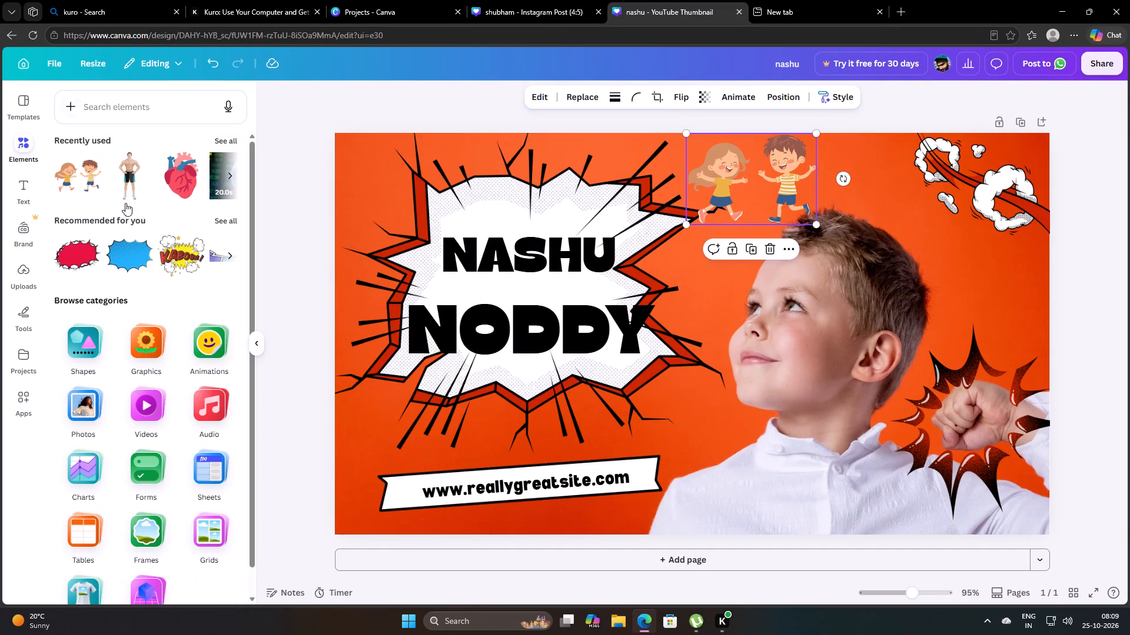
{"action": "scroll", "coordinate": [153, 436], "scroll_direction": "down", "scroll_amount": 5}
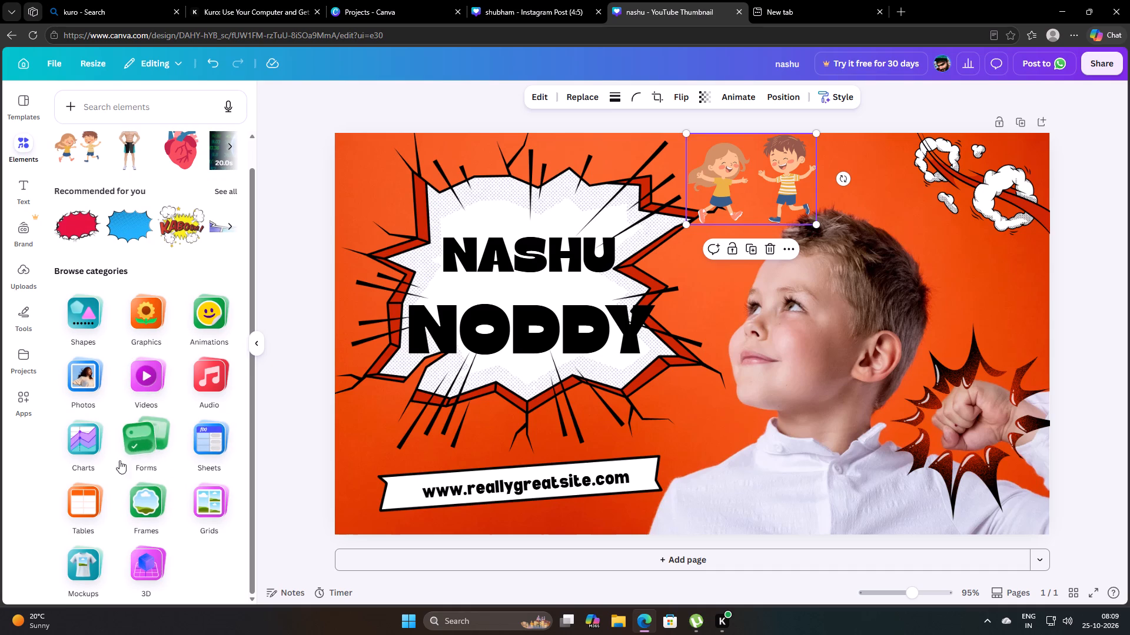
{"action": "left_click", "coordinate": [220, 328]}
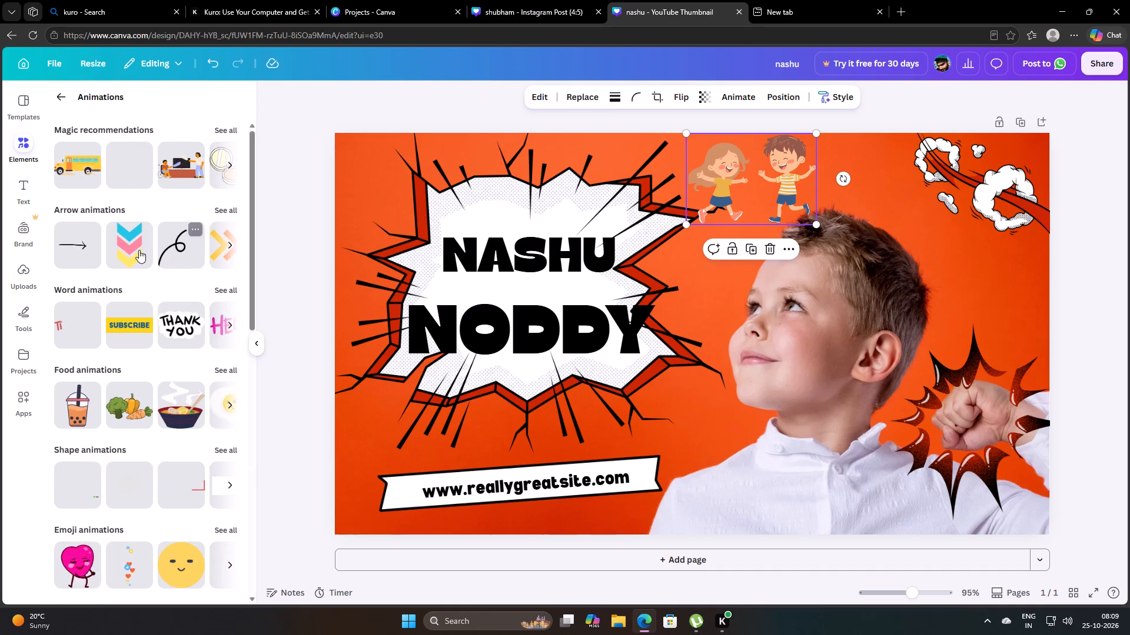
{"action": "scroll", "coordinate": [117, 448], "scroll_direction": "down", "scroll_amount": 4}
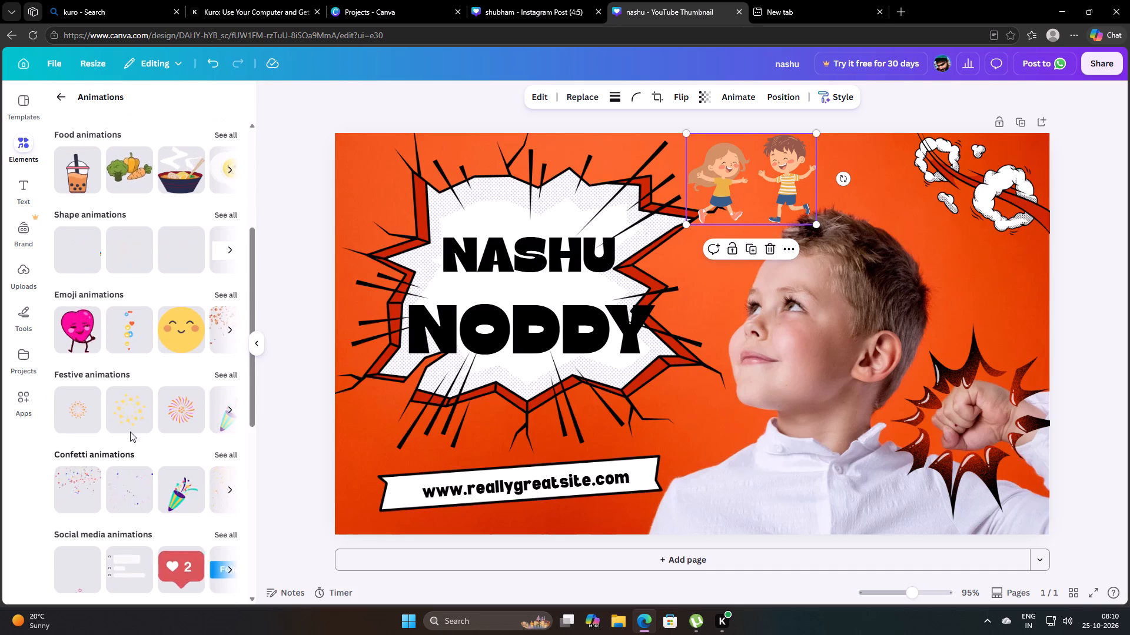
{"action": "scroll", "coordinate": [134, 379], "scroll_direction": "up", "scroll_amount": 1}
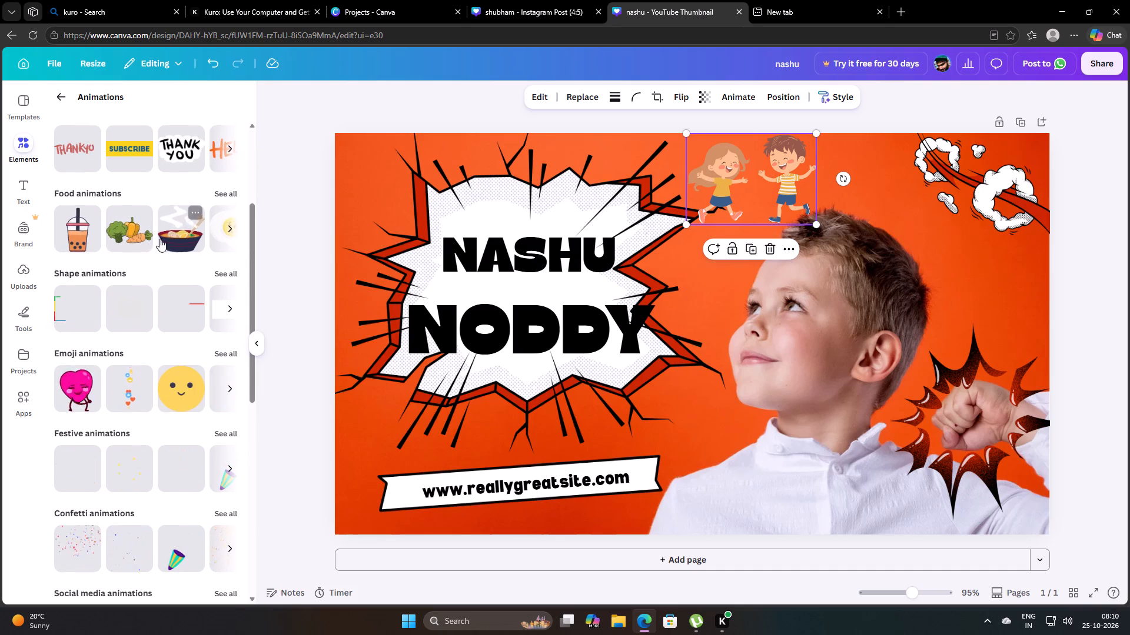
{"action": "scroll", "coordinate": [142, 409], "scroll_direction": "down", "scroll_amount": 7}
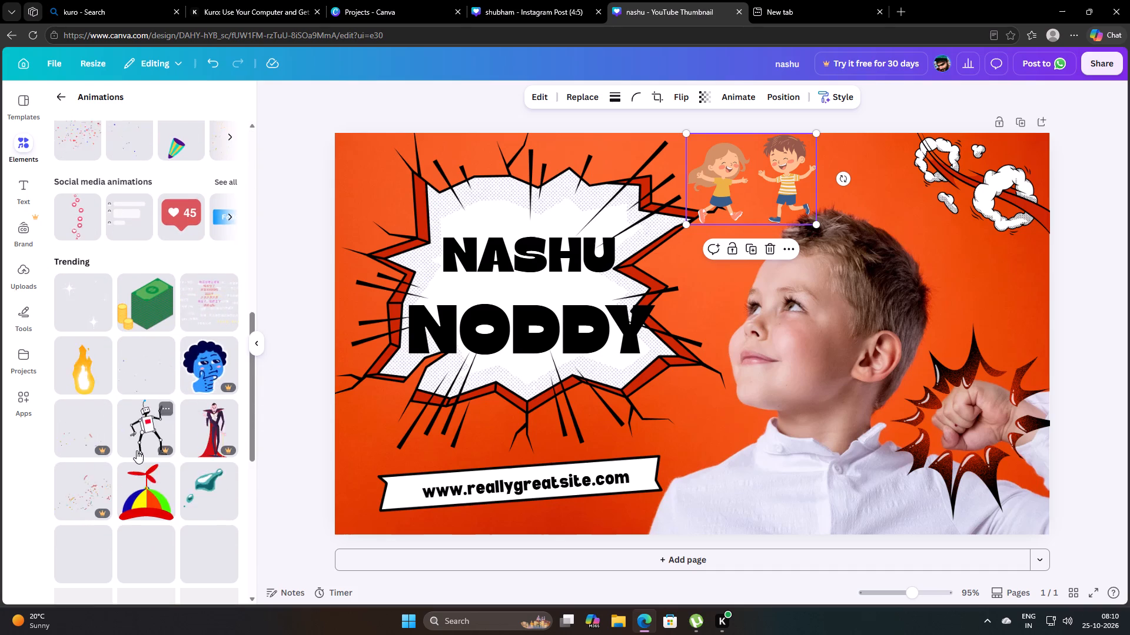
{"action": "scroll", "coordinate": [135, 450], "scroll_direction": "up", "scroll_amount": 15}
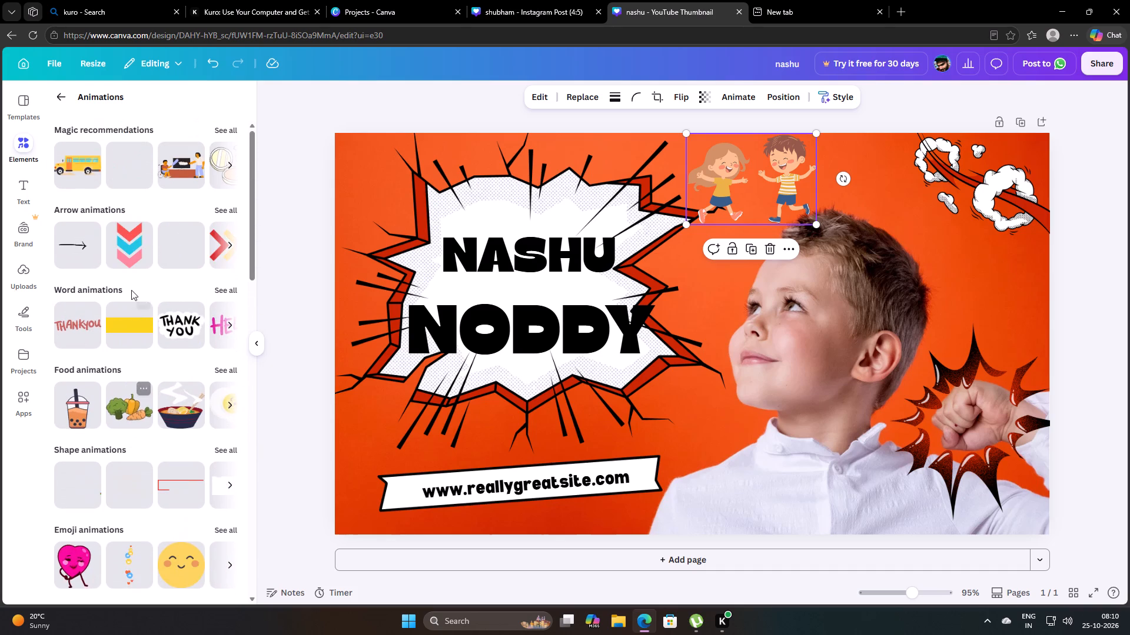
{"action": "left_click", "coordinate": [227, 131]}
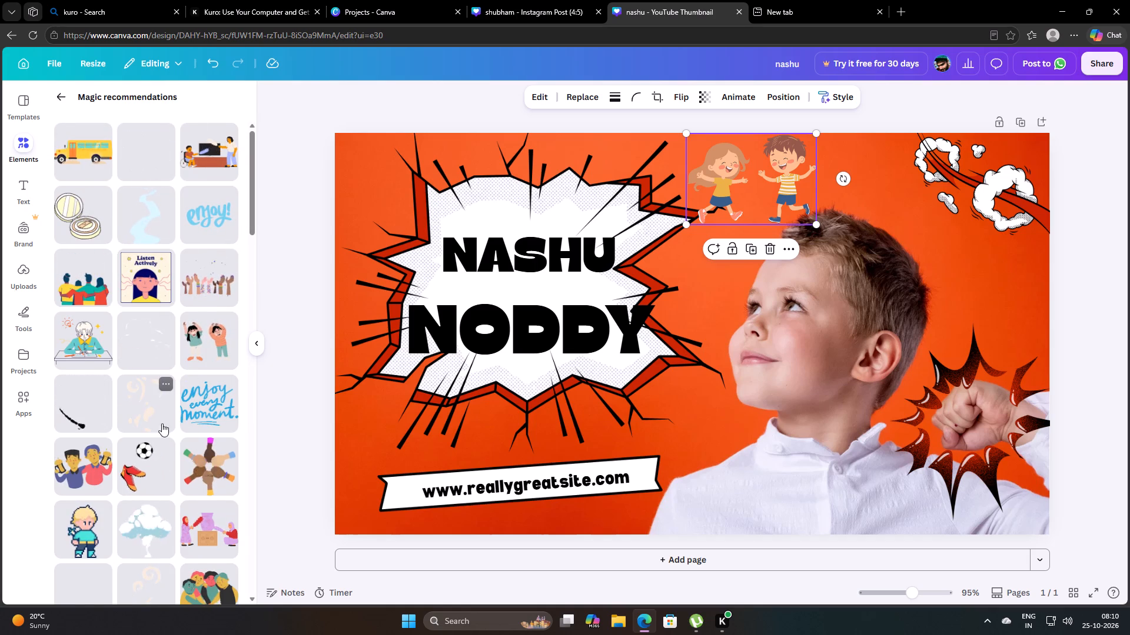
{"action": "scroll", "coordinate": [121, 499], "scroll_direction": "down", "scroll_amount": 2}
{"action": "left_click", "coordinate": [93, 419]}
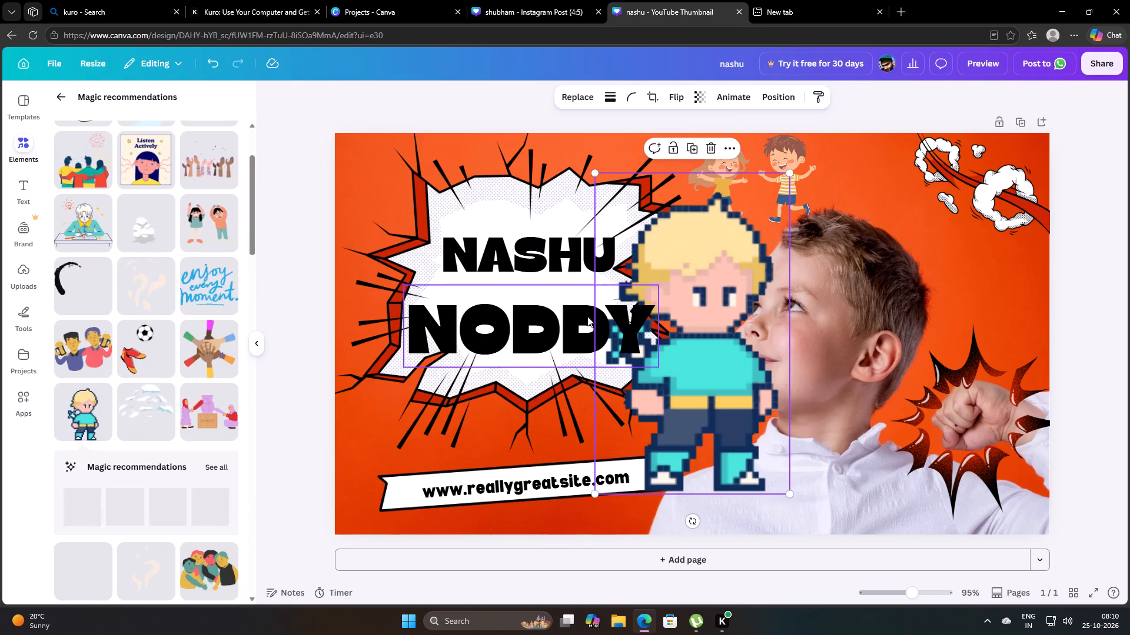
Shrink the blond pixel-art boy to about 130 px wide and place it on the burst's outer edge, beside "NODDY".
{"action": "left_click_drag", "start_coordinate": [692, 263], "coordinate": [629, 340]}
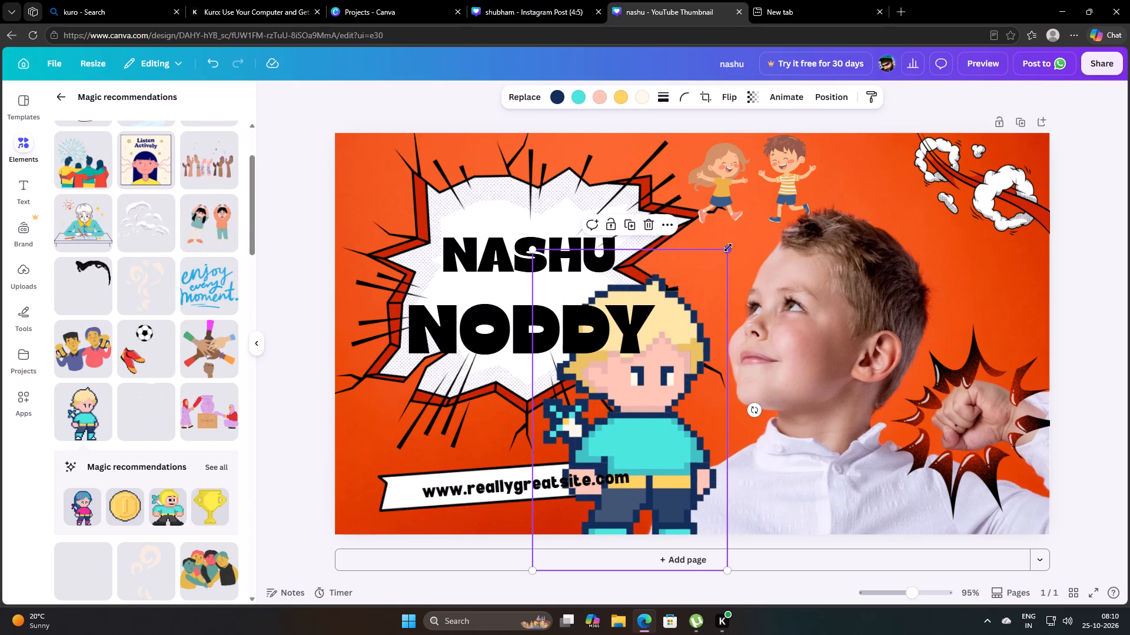
{"action": "left_click_drag", "start_coordinate": [728, 248], "coordinate": [617, 451]}
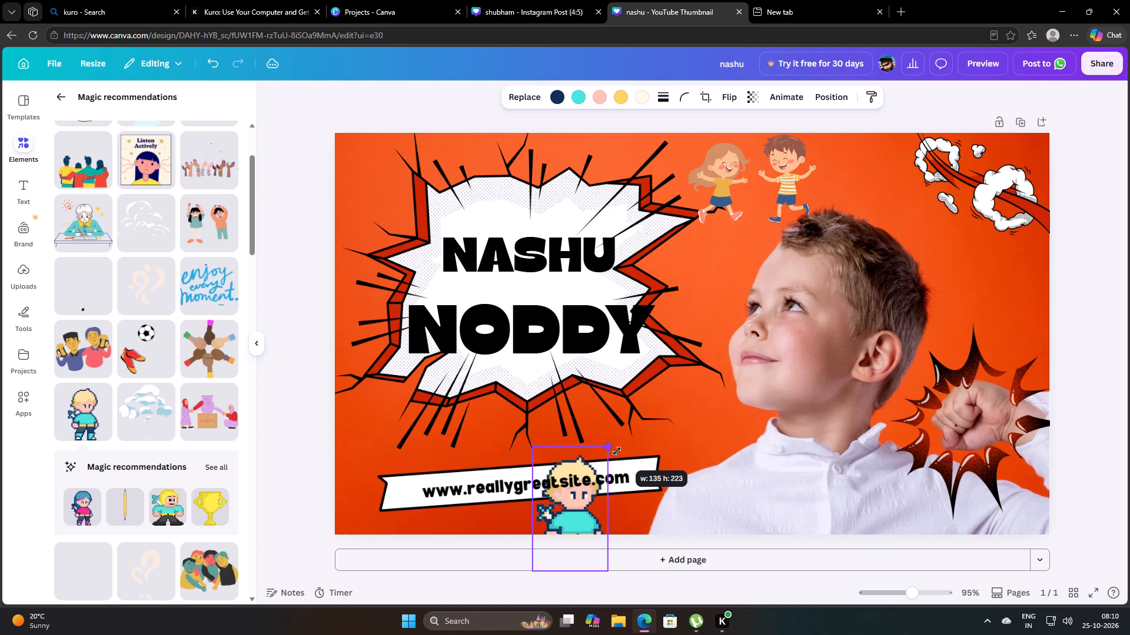
{"action": "left_click_drag", "start_coordinate": [617, 451], "coordinate": [611, 459]}
{"action": "left_click_drag", "start_coordinate": [566, 499], "coordinate": [380, 296]}
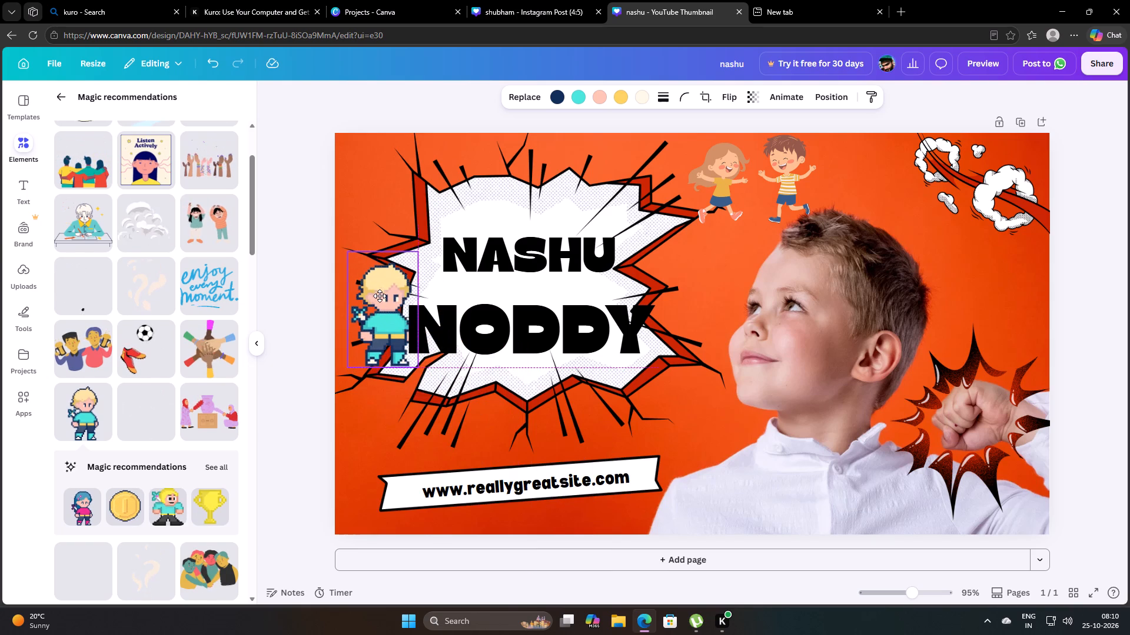
{"action": "left_click_drag", "start_coordinate": [380, 296], "coordinate": [372, 289]}
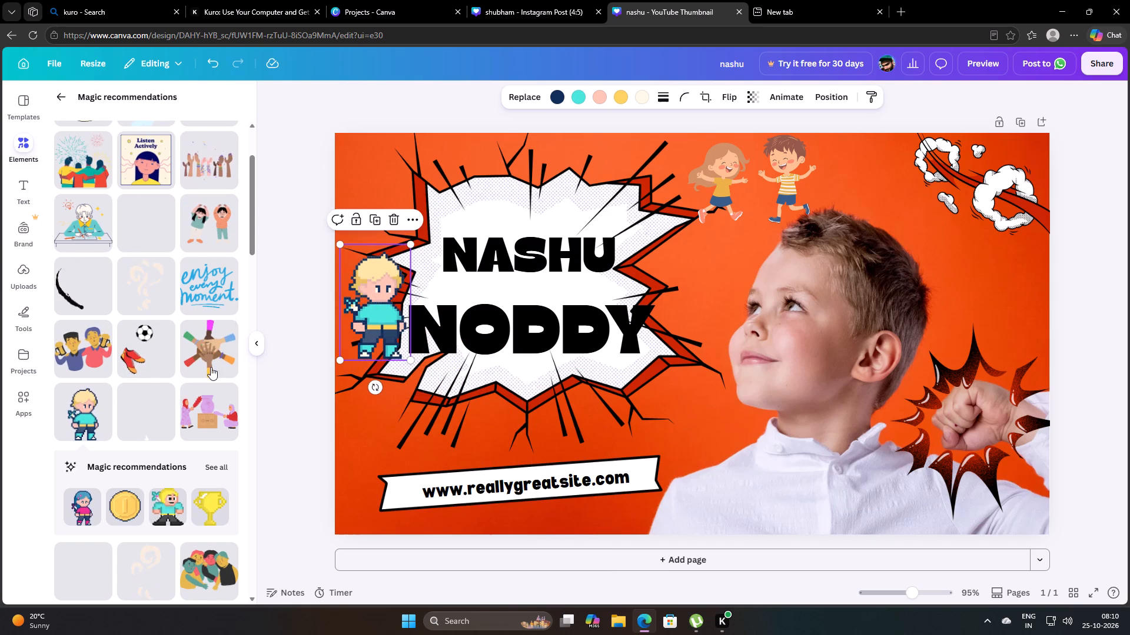
Add the related yellow-haired pixel character, shrink it to the first one's height, and place it between "NODDY" and the boy's face.
{"action": "scroll", "coordinate": [183, 393], "scroll_direction": "down", "scroll_amount": 3}
{"action": "scroll", "coordinate": [188, 456], "scroll_direction": "down", "scroll_amount": 2}
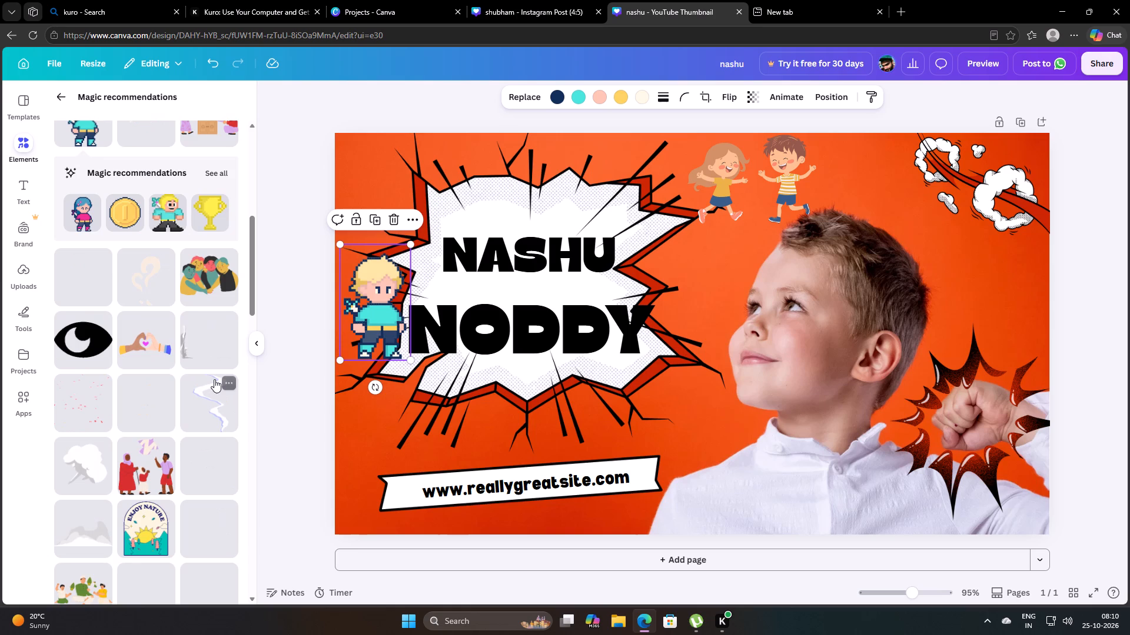
{"action": "left_click", "coordinate": [175, 221]}
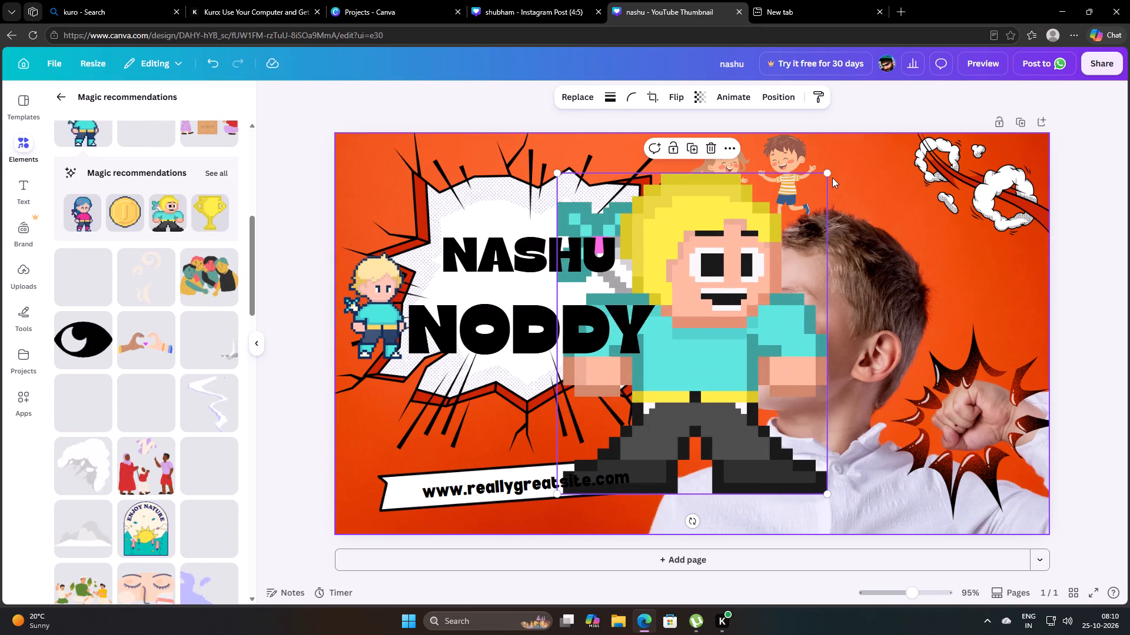
{"action": "left_click_drag", "start_coordinate": [830, 175], "coordinate": [714, 400]}
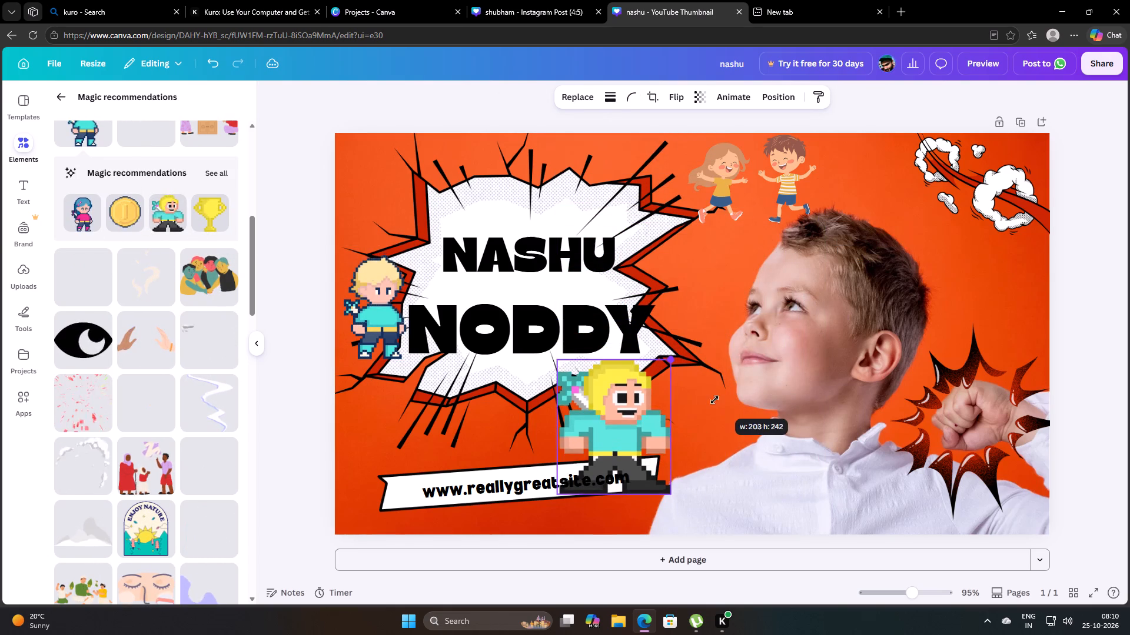
{"action": "left_click_drag", "start_coordinate": [714, 400], "coordinate": [703, 417]}
{"action": "left_click_drag", "start_coordinate": [609, 427], "coordinate": [649, 356]}
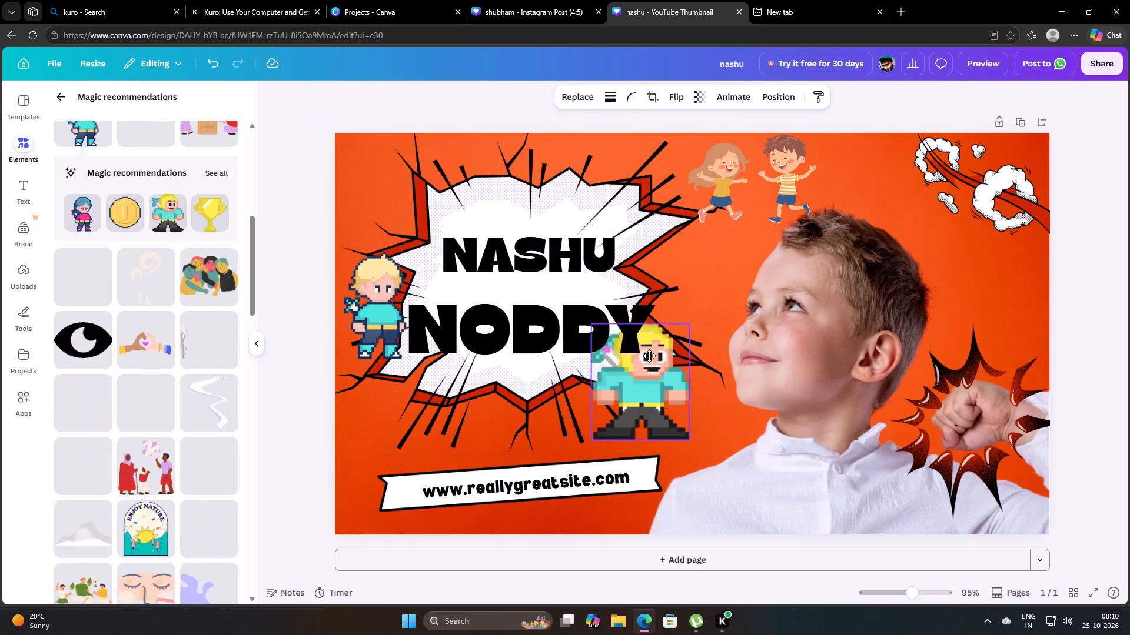
{"action": "left_click_drag", "start_coordinate": [649, 356], "coordinate": [696, 305]}
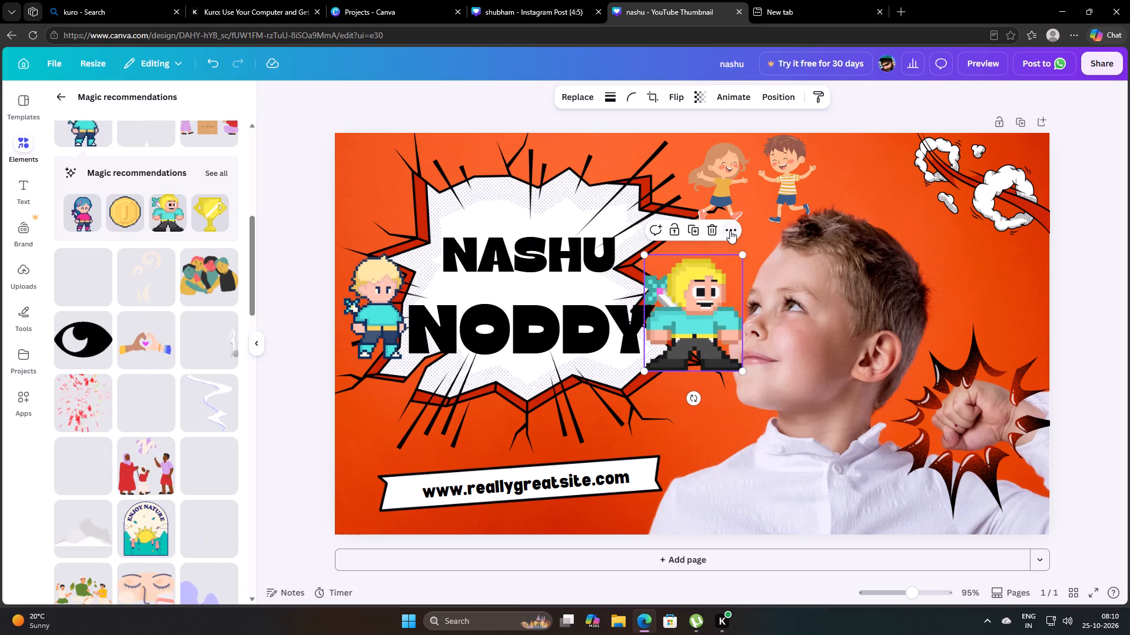
Bring the yellow-haired pixel character to the front of the layers.
{"action": "left_click", "coordinate": [730, 230]}
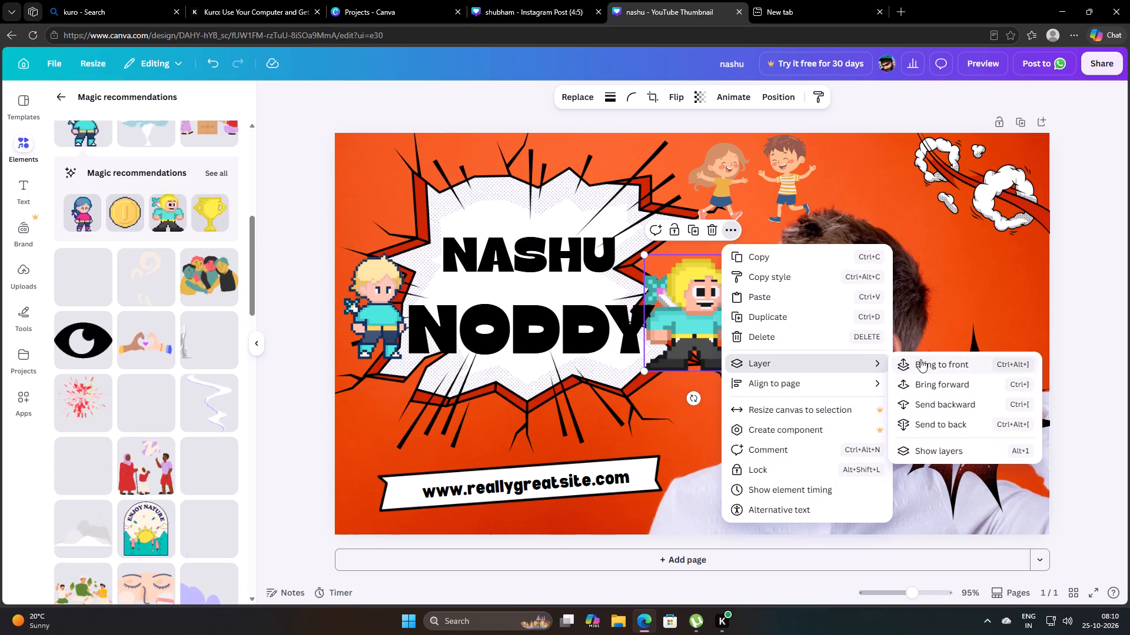
{"action": "left_click", "coordinate": [922, 360]}
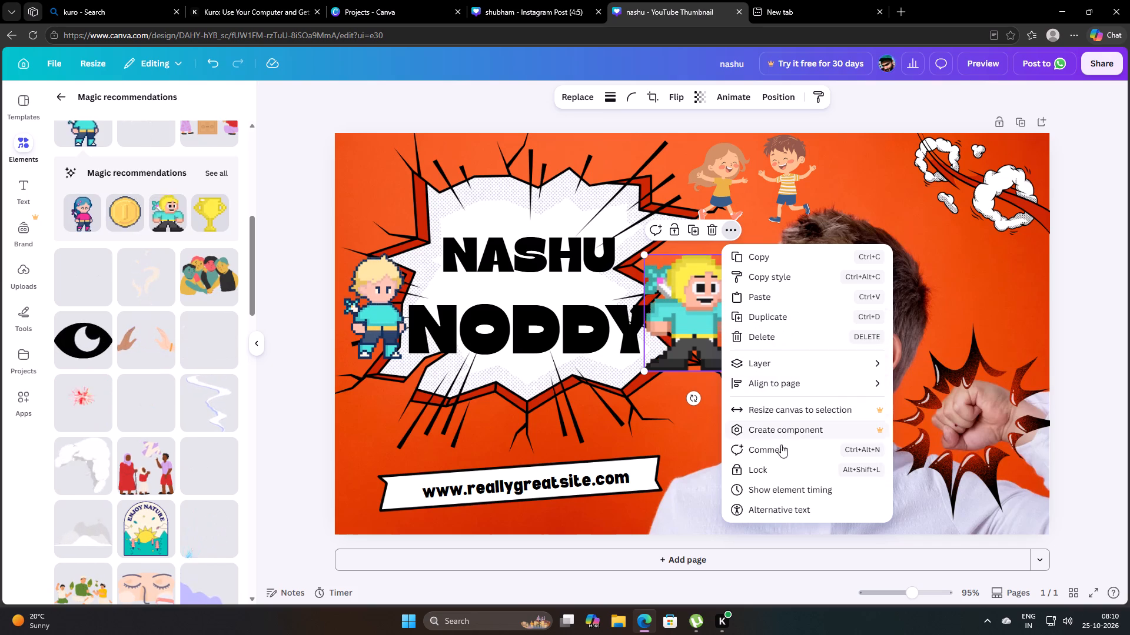
Show the element timing for the yellow-haired pixel character.
{"action": "left_click", "coordinate": [802, 494]}
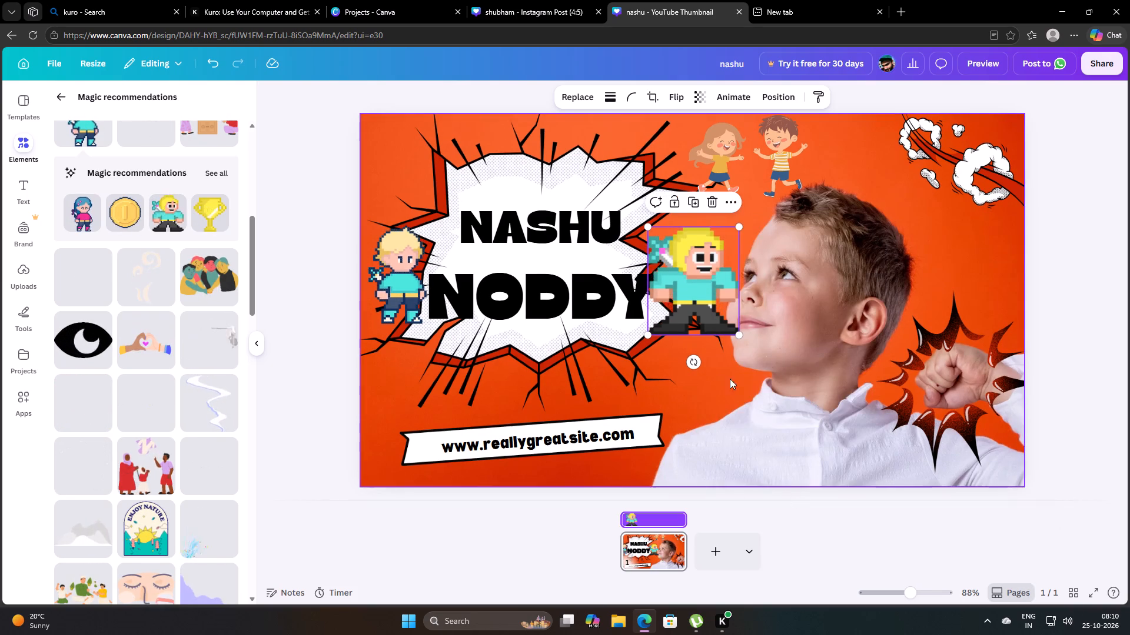
{"action": "left_click", "coordinate": [761, 387]}
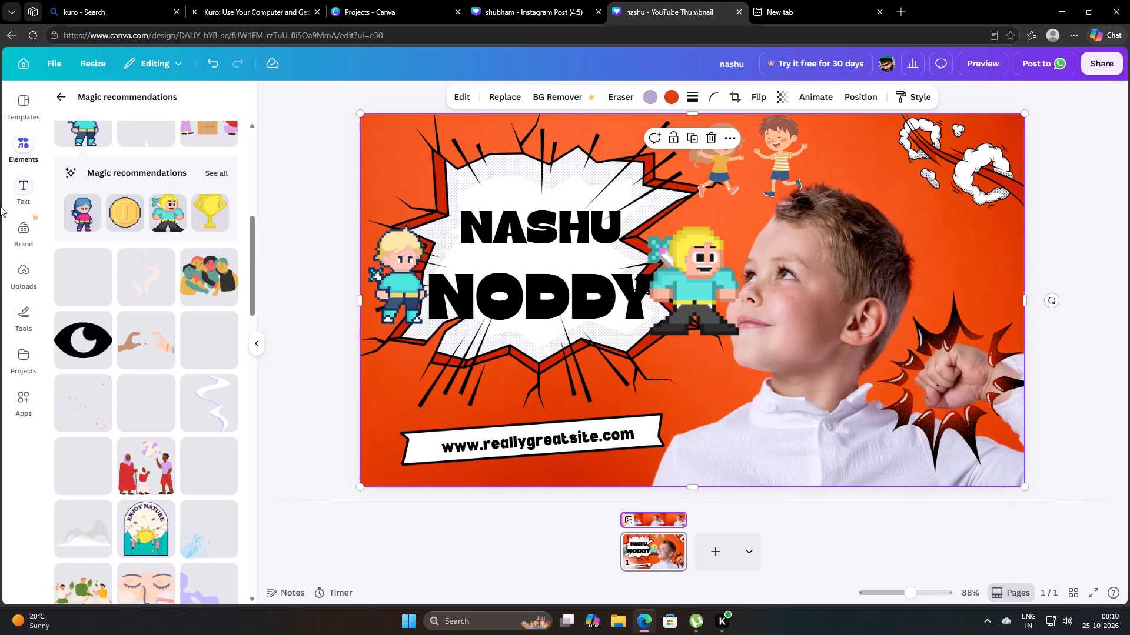
Add the yellow "SUBSCRIBE" sticker from the word animations to the page.
{"action": "left_click", "coordinate": [21, 191]}
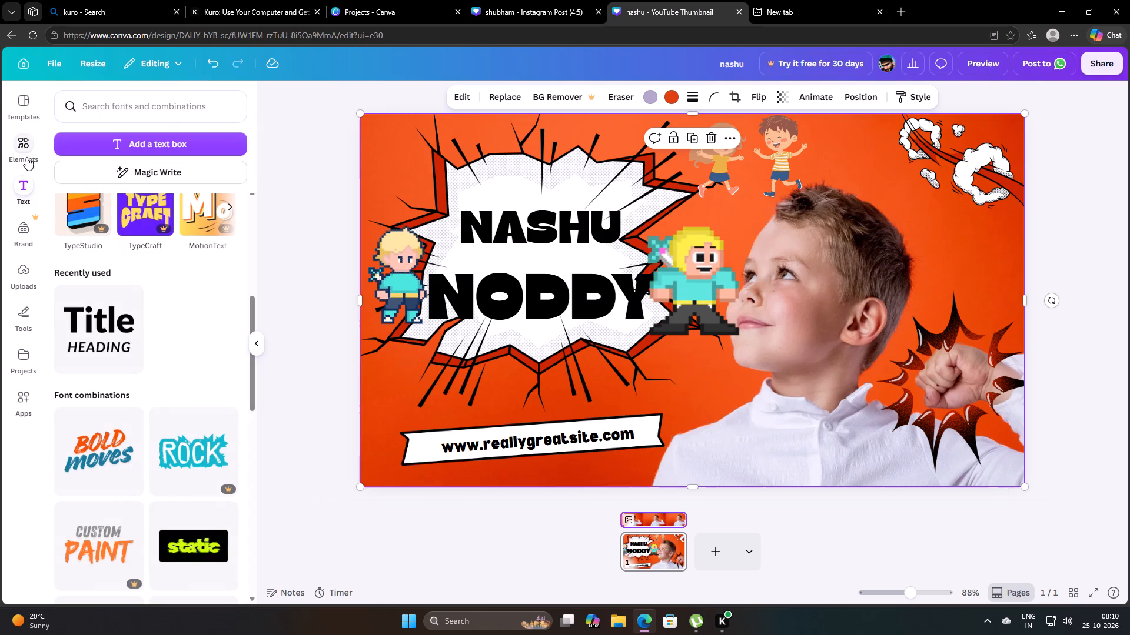
{"action": "left_click", "coordinate": [26, 153]}
{"action": "scroll", "coordinate": [188, 209], "scroll_direction": "down", "scroll_amount": 3}
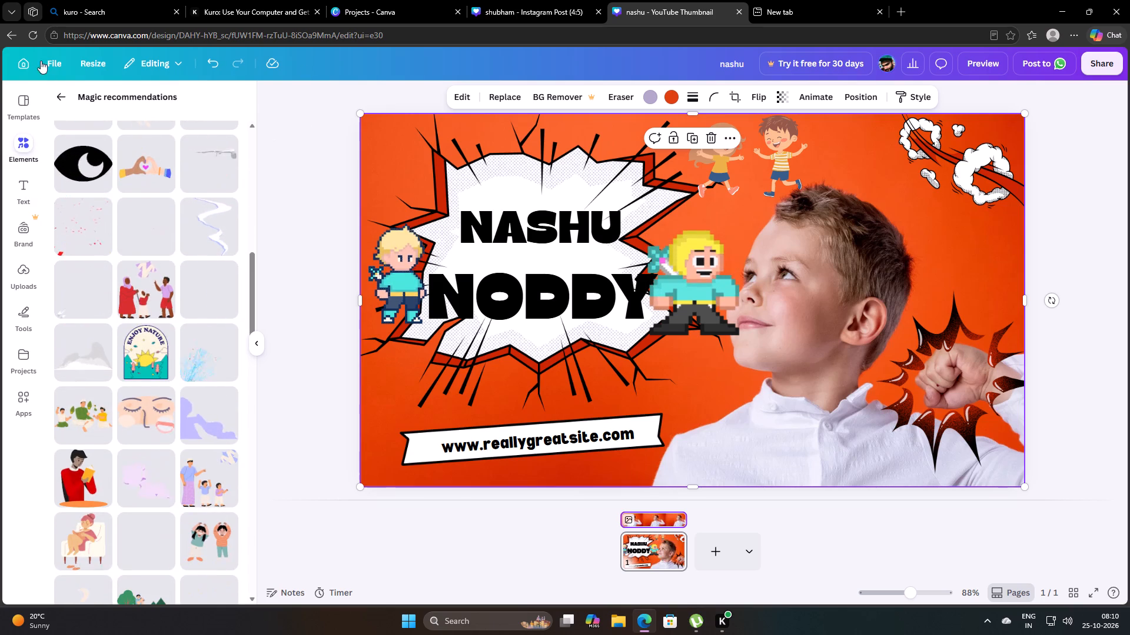
{"action": "left_click", "coordinate": [53, 98]}
{"action": "scroll", "coordinate": [123, 235], "scroll_direction": "down", "scroll_amount": 1}
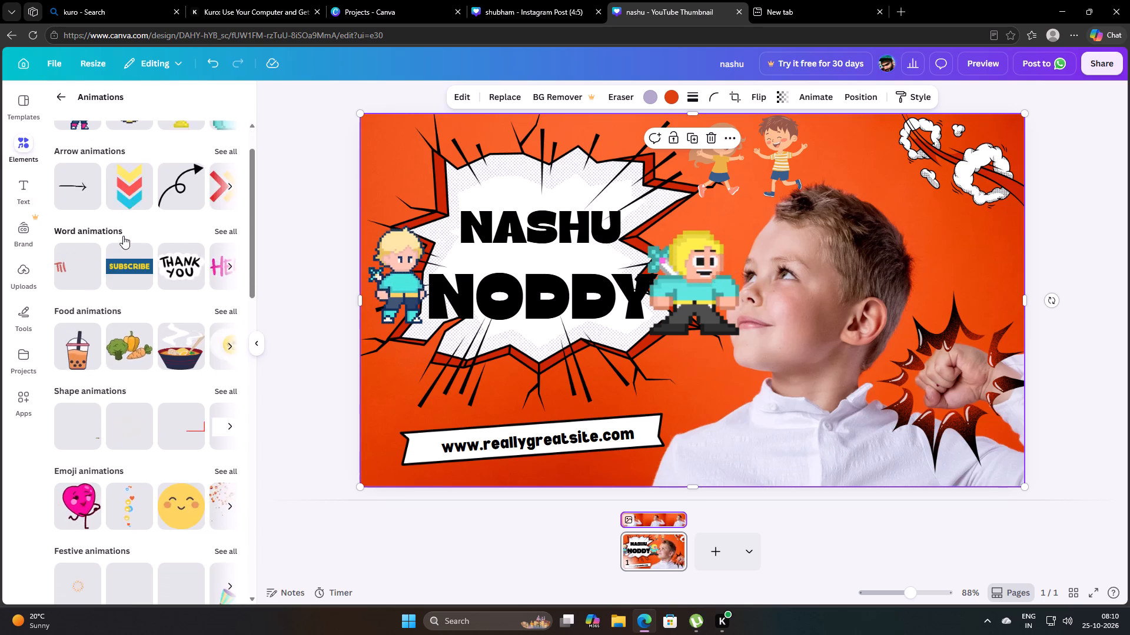
{"action": "scroll", "coordinate": [123, 236], "scroll_direction": "down", "scroll_amount": 3}
{"action": "scroll", "coordinate": [125, 233], "scroll_direction": "up", "scroll_amount": 2}
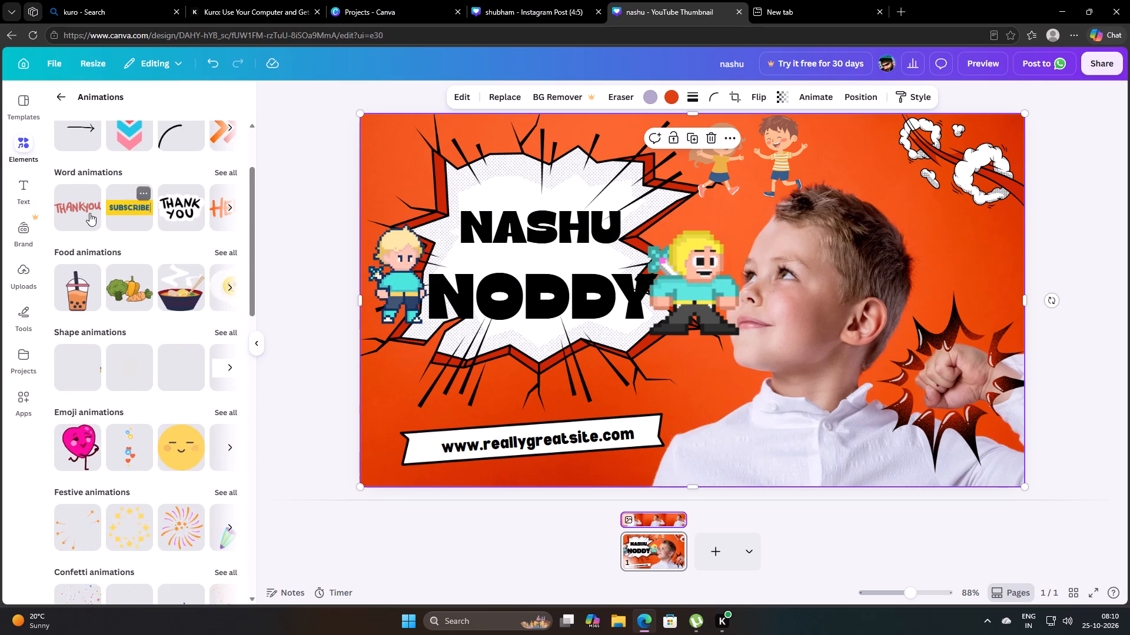
{"action": "left_click", "coordinate": [132, 210]}
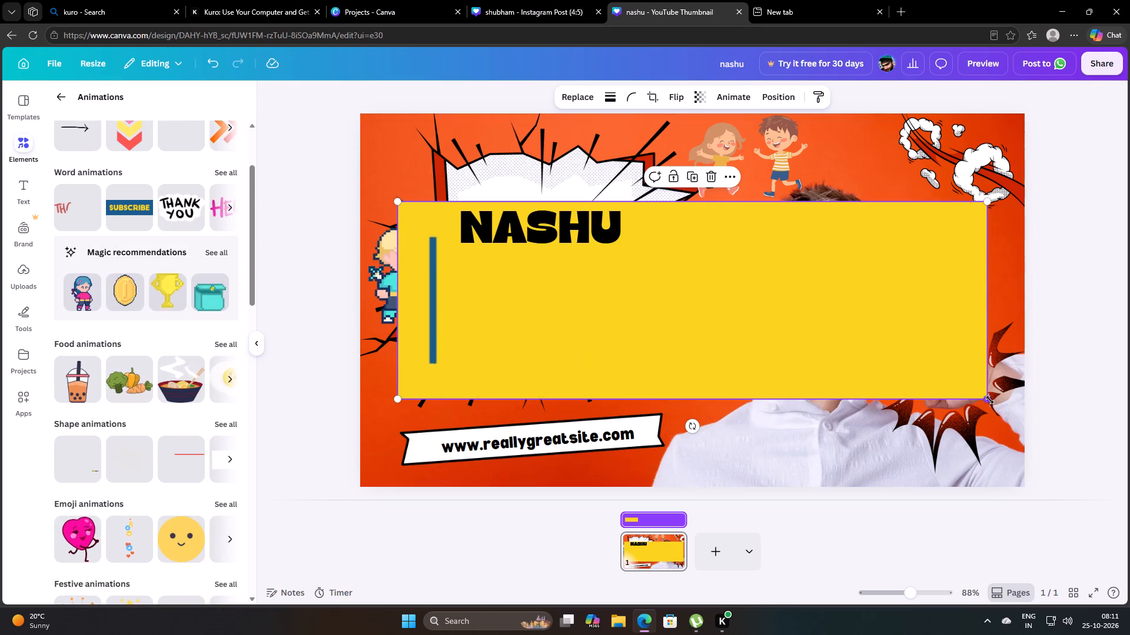
Shrink the "SUBSCRIBE" sticker to under half the page width, tilt it slightly, and place it beneath "NODDY", over the website banner.
{"action": "left_click_drag", "start_coordinate": [990, 400], "coordinate": [697, 330]}
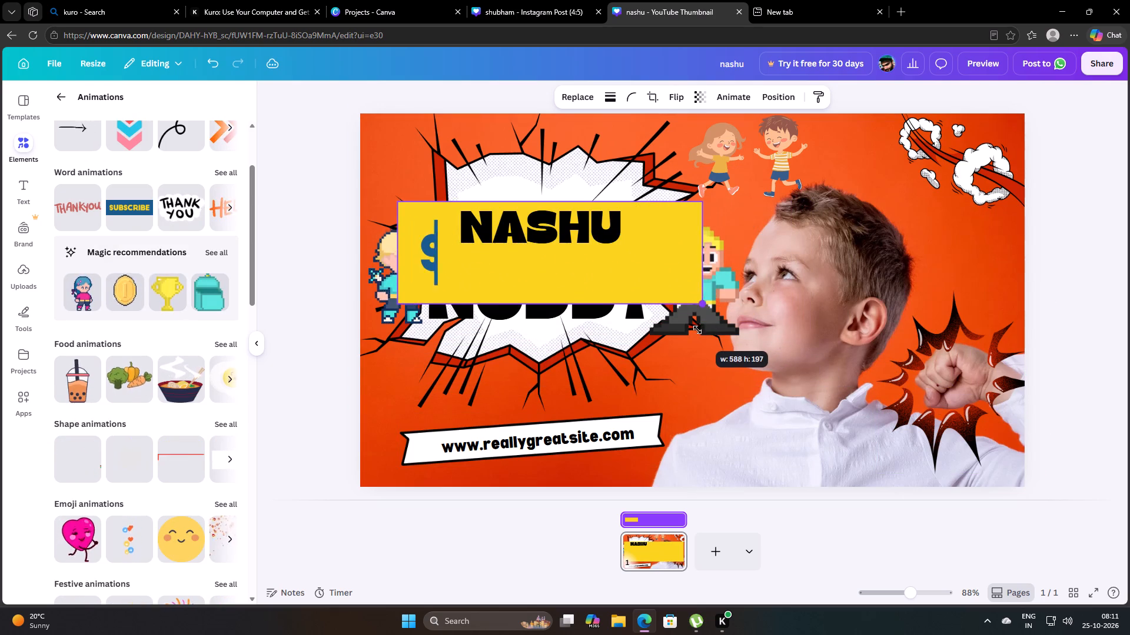
{"action": "left_click_drag", "start_coordinate": [697, 330], "coordinate": [708, 333]}
{"action": "left_click_drag", "start_coordinate": [552, 336], "coordinate": [556, 346]}
{"action": "left_click_drag", "start_coordinate": [575, 242], "coordinate": [570, 419]}
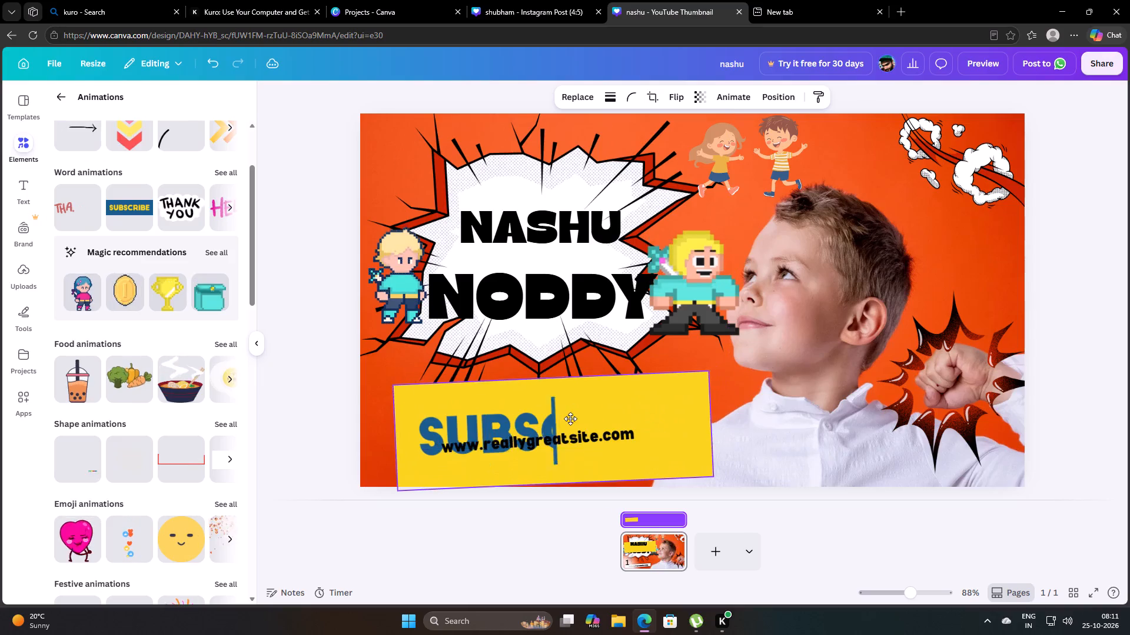
{"action": "left_click_drag", "start_coordinate": [570, 419], "coordinate": [549, 386]}
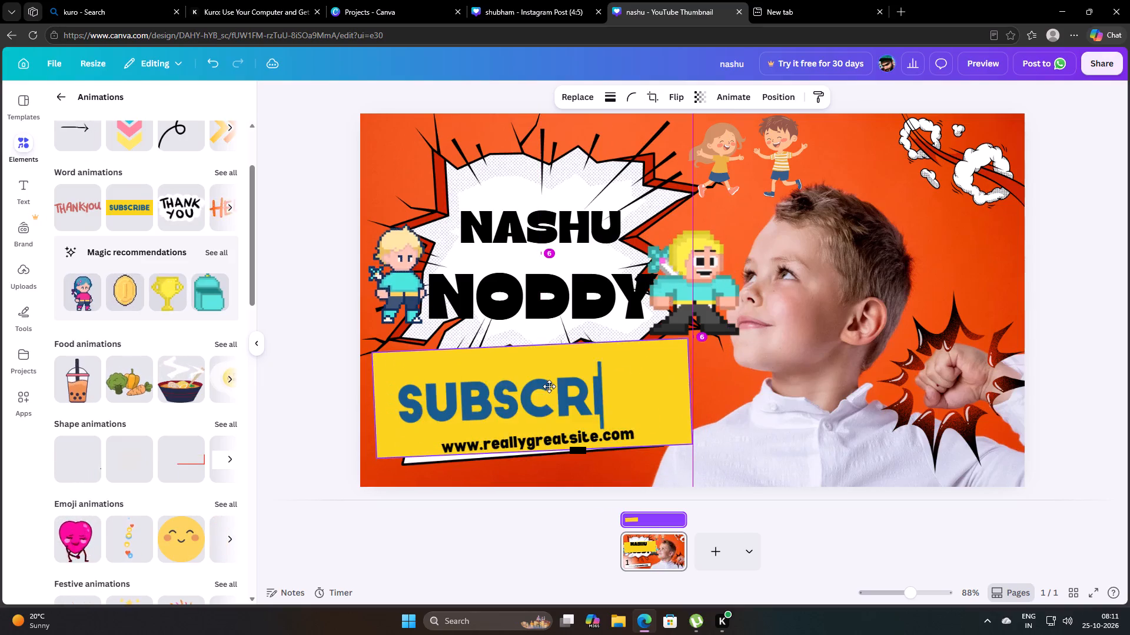
{"action": "left_click_drag", "start_coordinate": [549, 386], "coordinate": [547, 380]}
{"action": "left_click", "coordinate": [523, 448]}
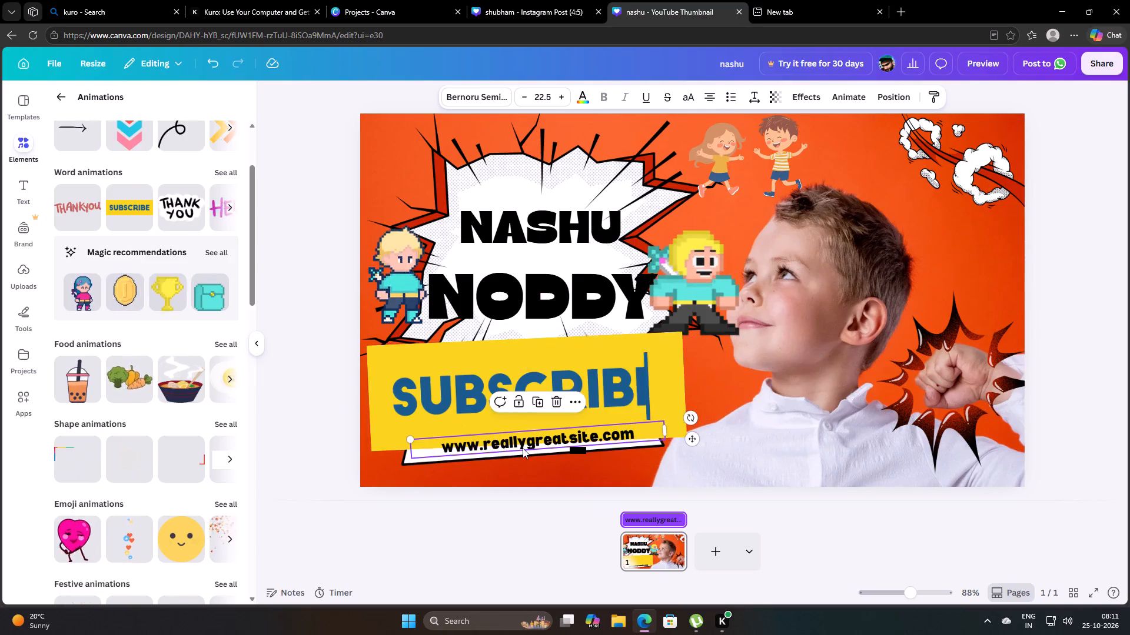
{"action": "left_click", "coordinate": [523, 446]}
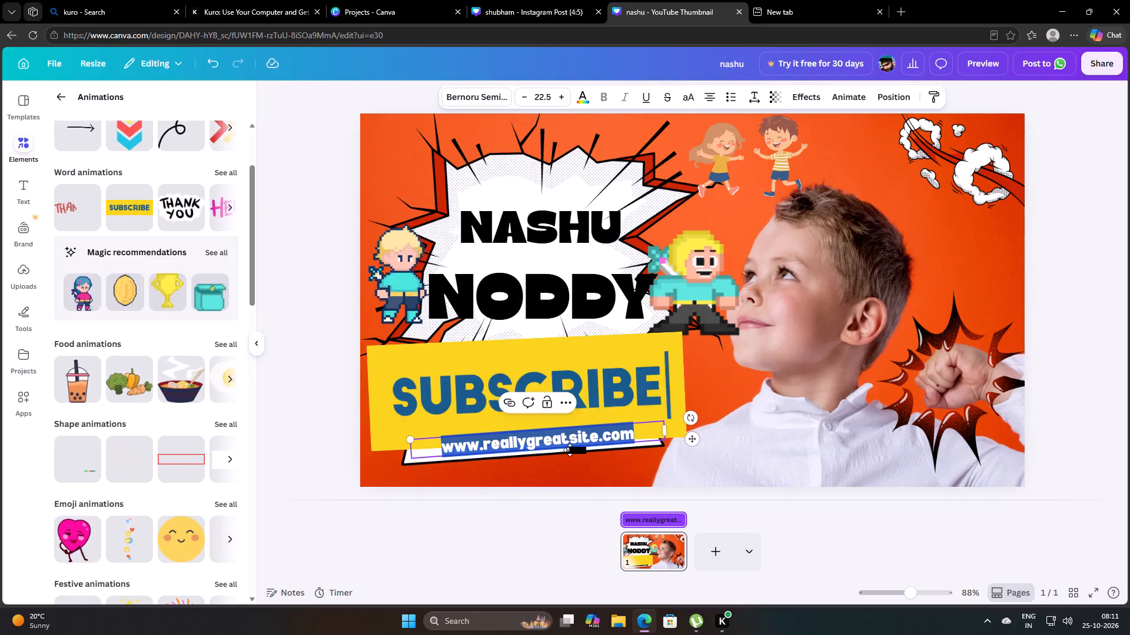
{"action": "key", "text": "BackSpace"}
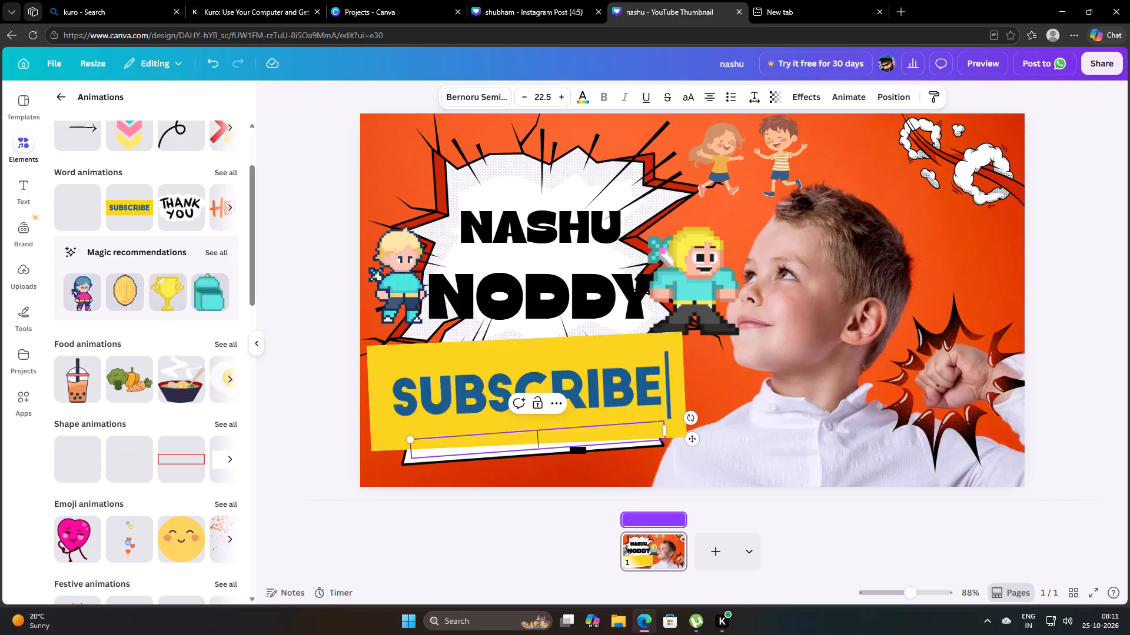
{"action": "type", "text": "WWW"}
{"action": "key", "text": "period"}
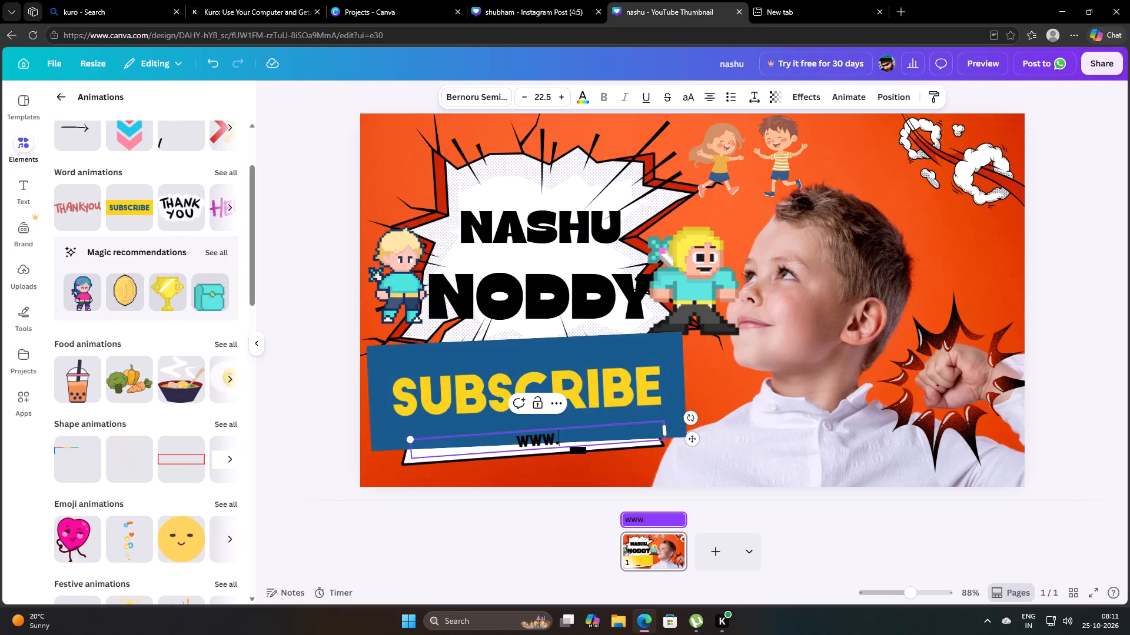
{"action": "type", "text": "NS"}
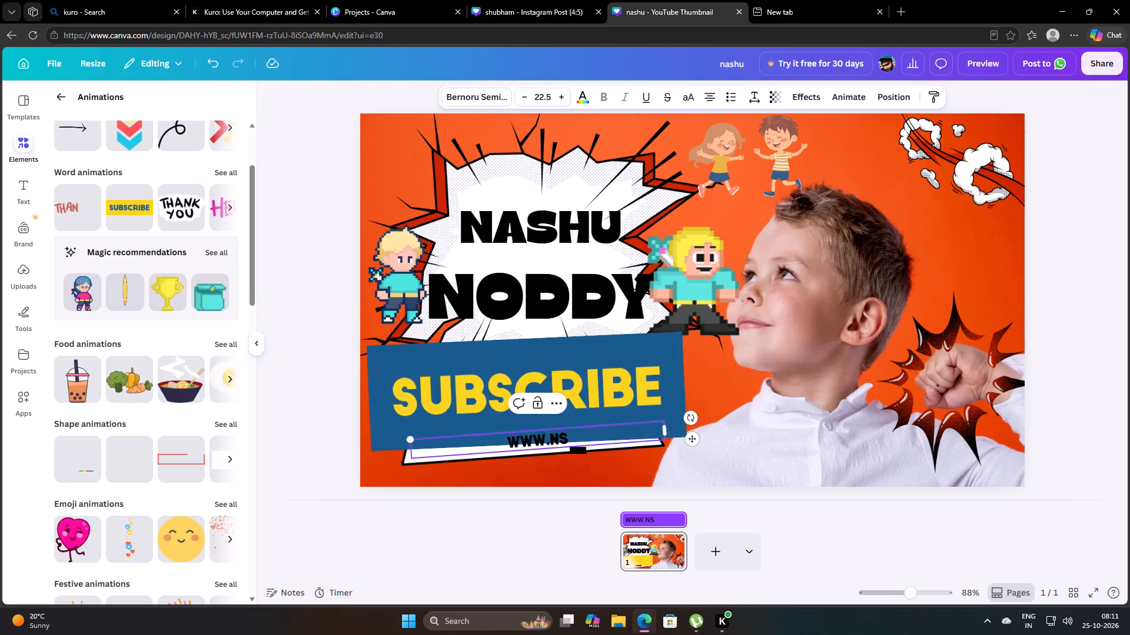
{"action": "key", "text": "BackSpace"}
{"action": "key", "text": "a"}
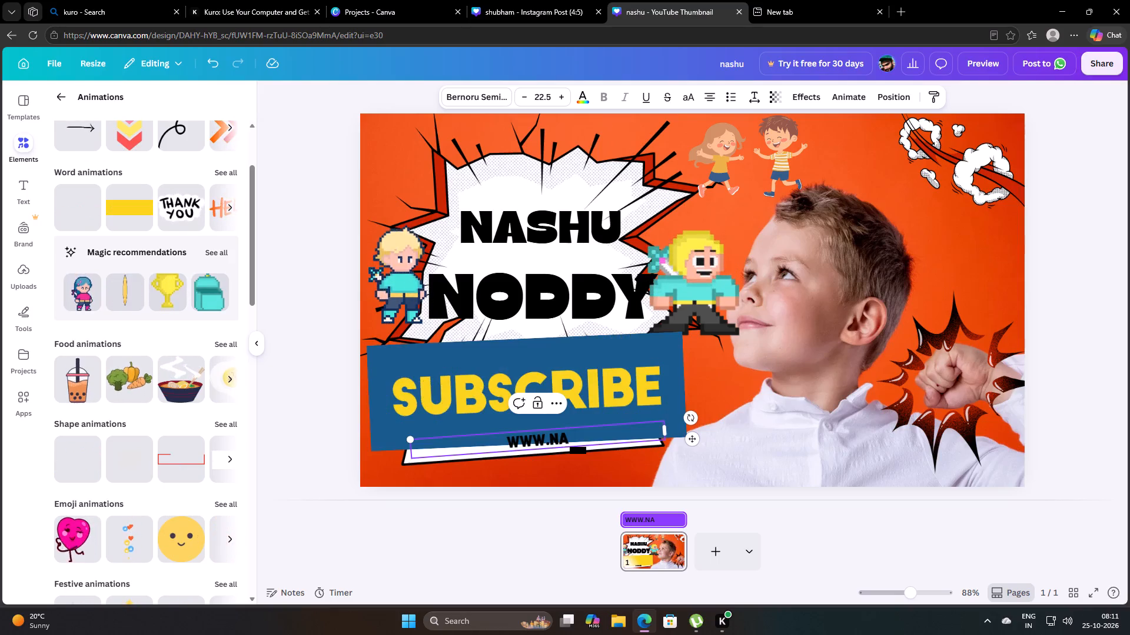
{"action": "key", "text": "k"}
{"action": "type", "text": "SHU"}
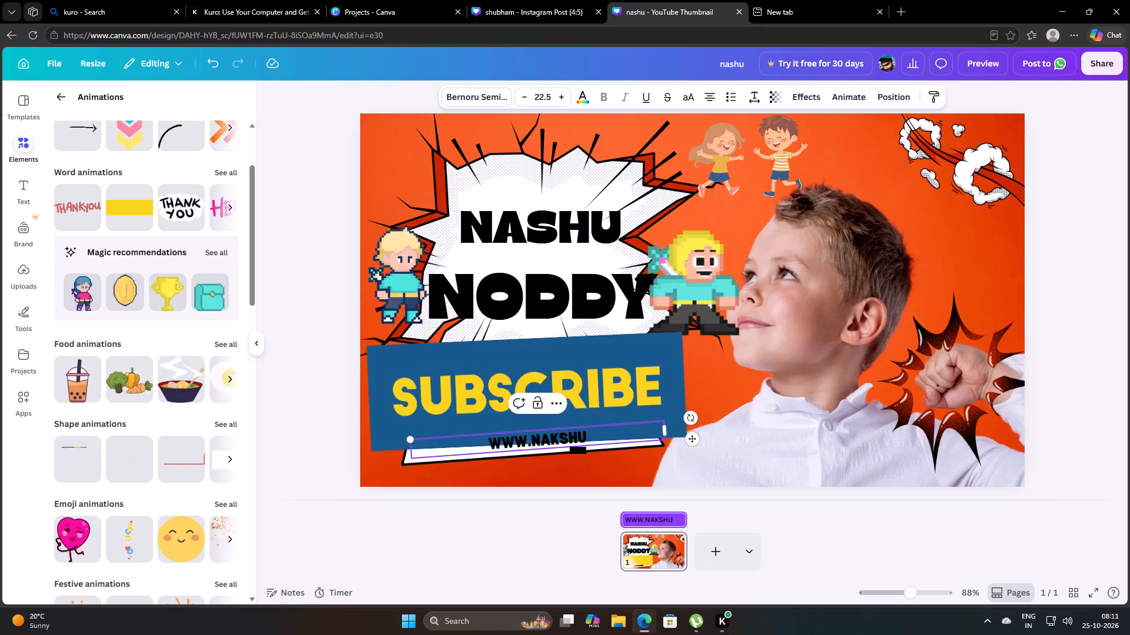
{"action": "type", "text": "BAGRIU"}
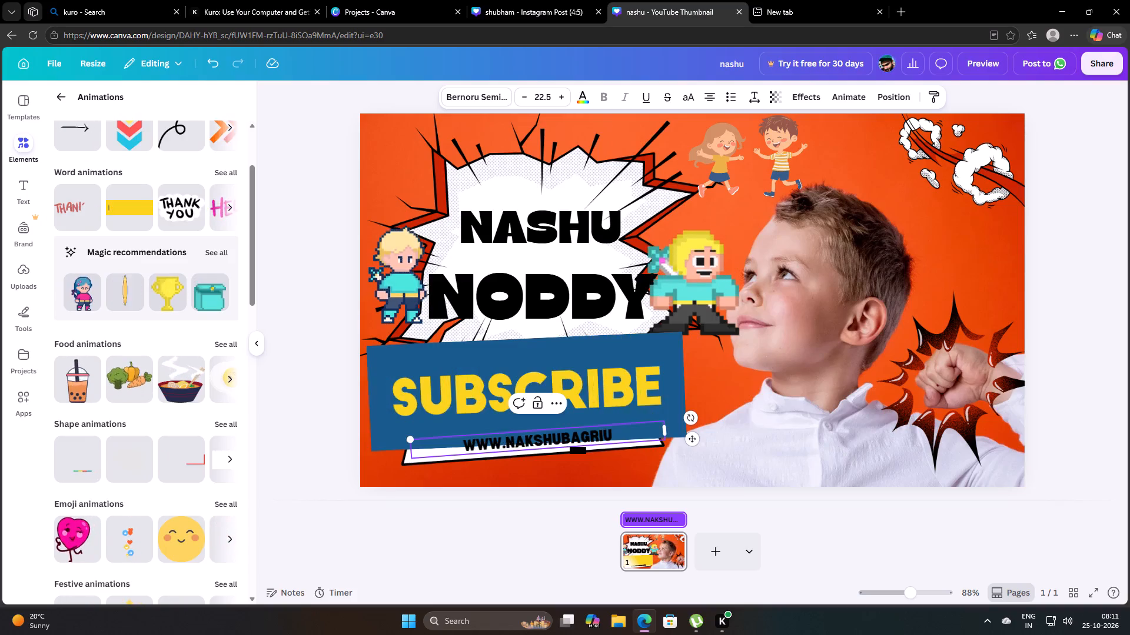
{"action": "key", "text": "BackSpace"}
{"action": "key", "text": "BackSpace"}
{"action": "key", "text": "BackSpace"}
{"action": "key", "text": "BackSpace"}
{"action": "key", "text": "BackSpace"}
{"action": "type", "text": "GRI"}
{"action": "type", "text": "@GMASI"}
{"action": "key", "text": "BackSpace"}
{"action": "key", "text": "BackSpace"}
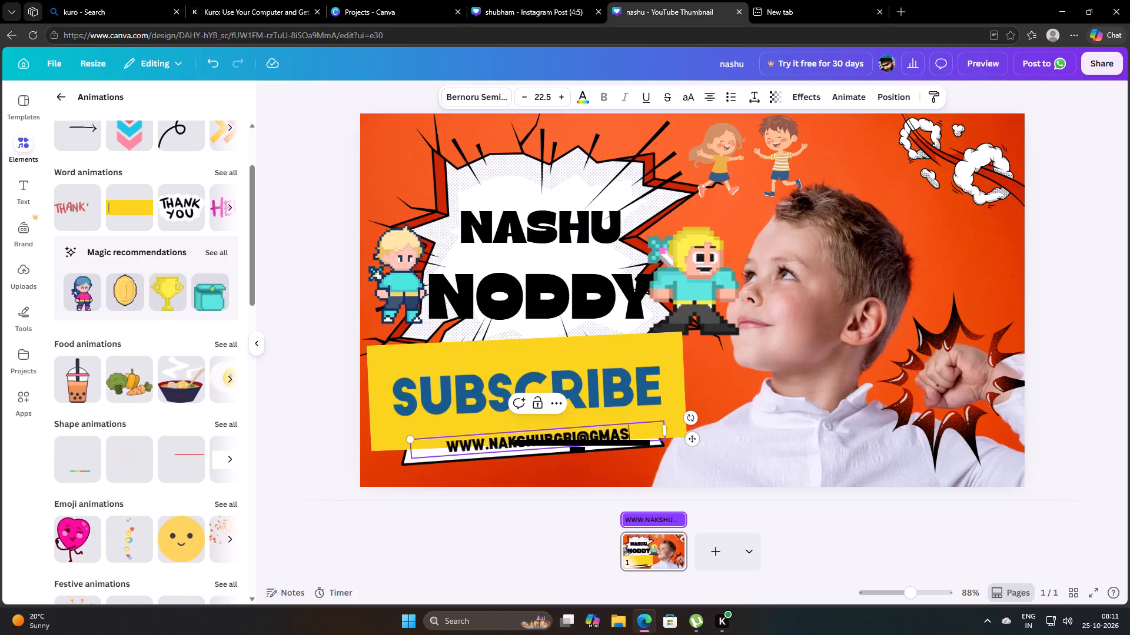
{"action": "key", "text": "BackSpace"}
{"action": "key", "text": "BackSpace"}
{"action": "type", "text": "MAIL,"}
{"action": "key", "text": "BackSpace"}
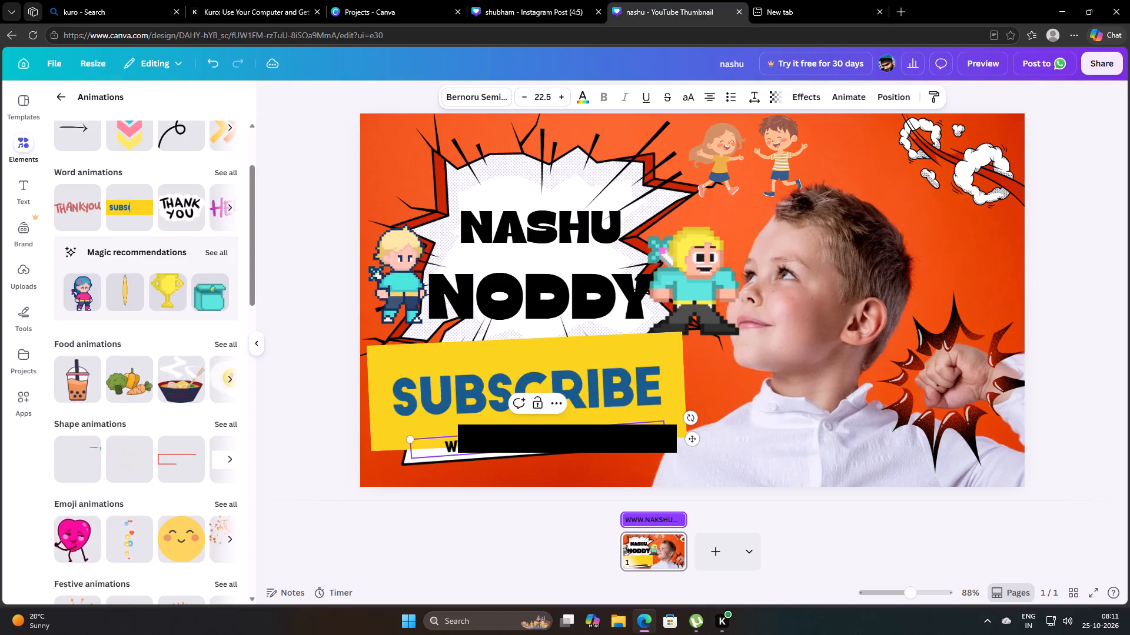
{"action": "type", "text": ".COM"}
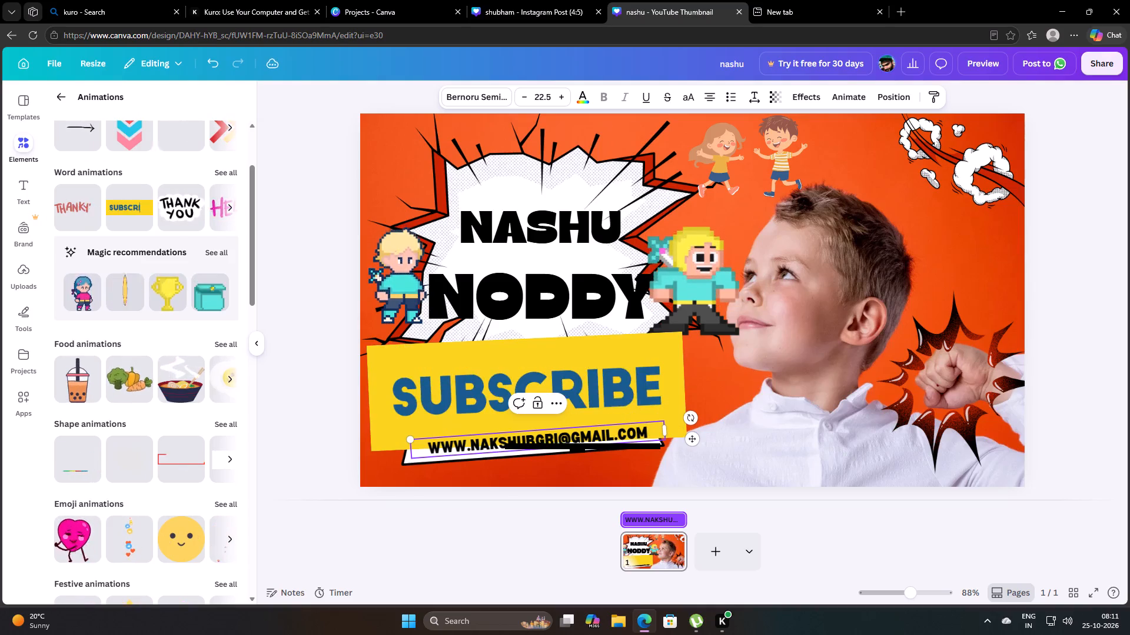
{"action": "left_click", "coordinate": [749, 379]}
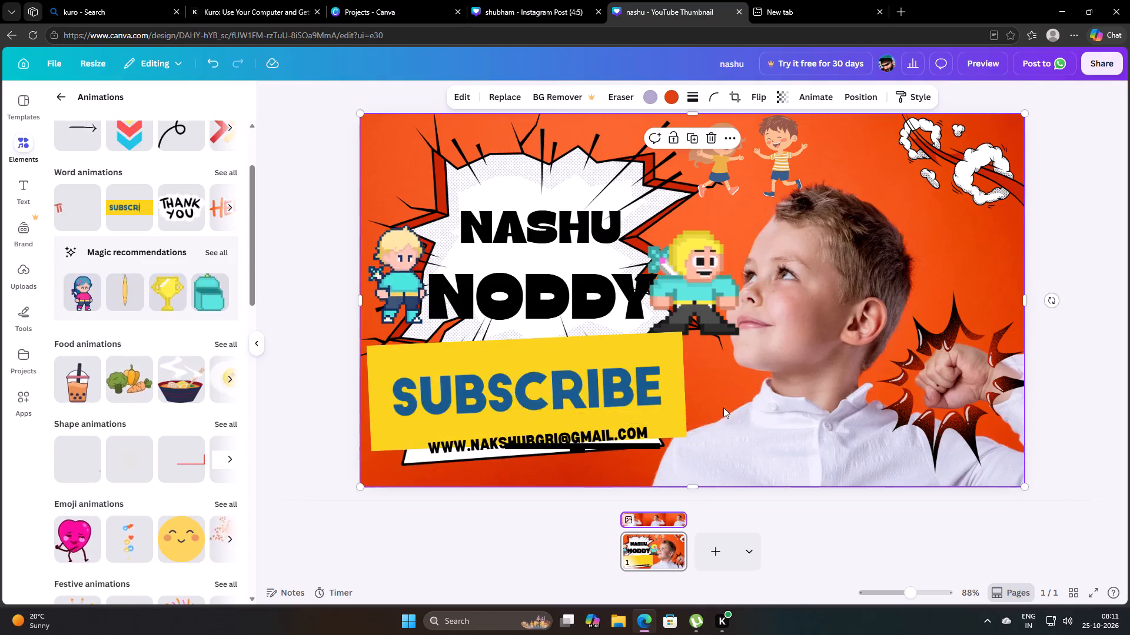
Duplicate the comic smoke-trail graphic and place the copy just above the boy's forehead, overlapping his hair beside the original.
{"action": "left_click", "coordinate": [959, 195]}
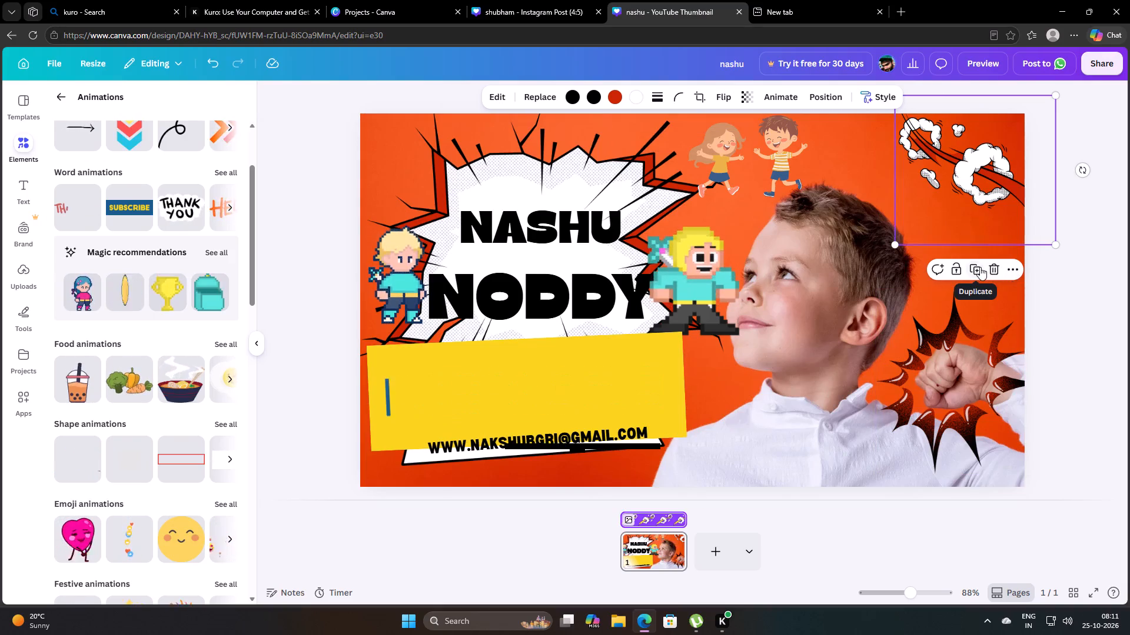
{"action": "left_click", "coordinate": [980, 267]}
{"action": "left_click_drag", "start_coordinate": [964, 176], "coordinate": [747, 245]}
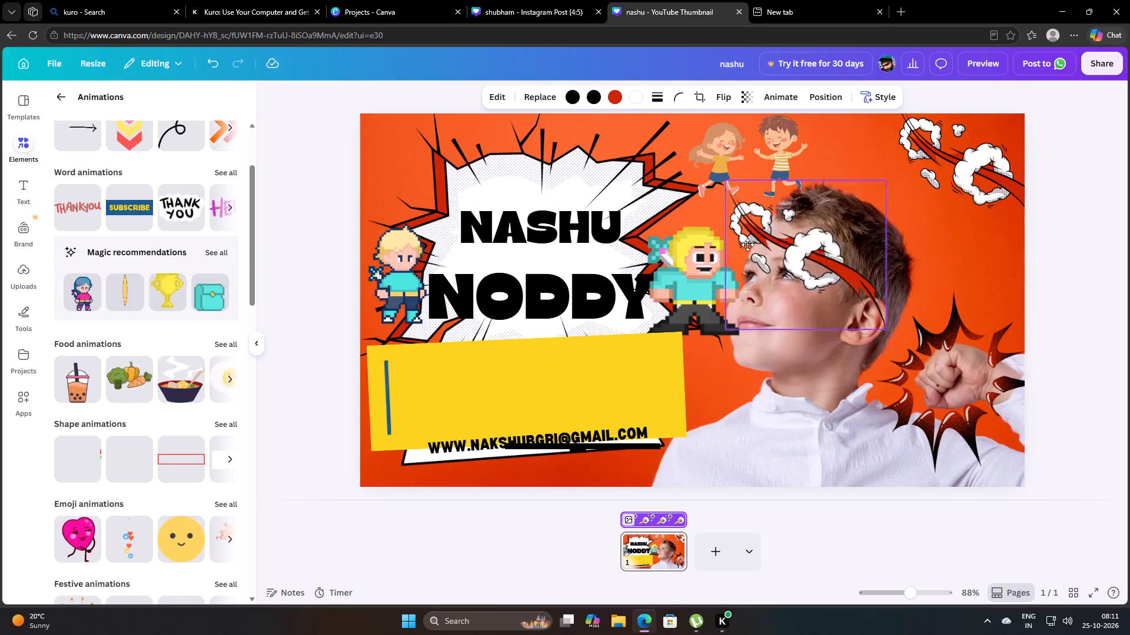
{"action": "left_click_drag", "start_coordinate": [747, 245], "coordinate": [859, 200]}
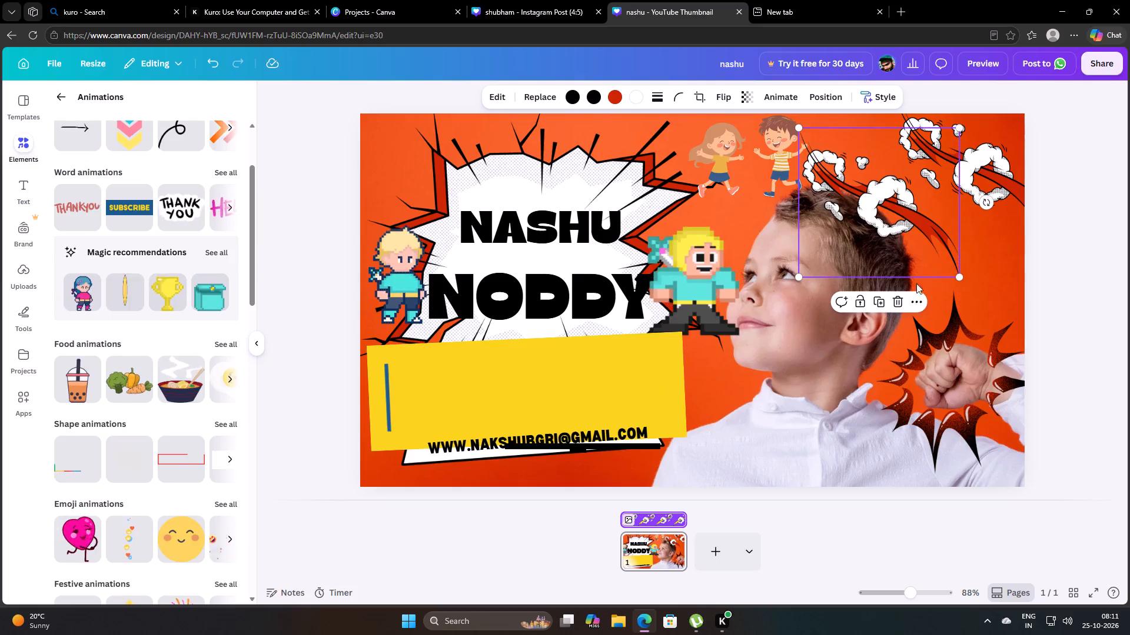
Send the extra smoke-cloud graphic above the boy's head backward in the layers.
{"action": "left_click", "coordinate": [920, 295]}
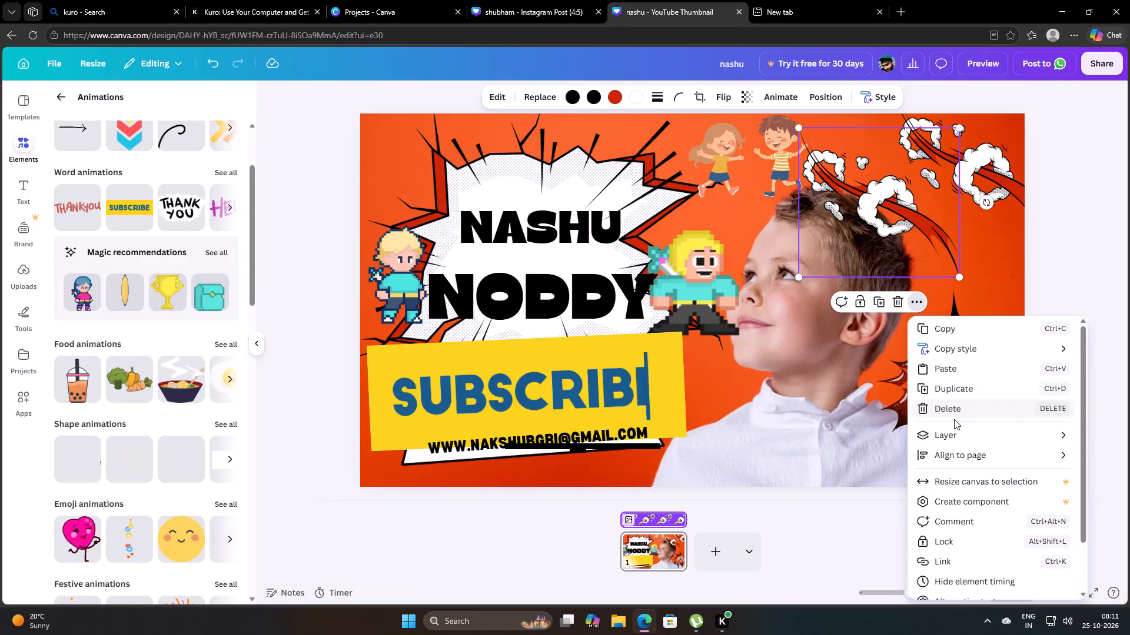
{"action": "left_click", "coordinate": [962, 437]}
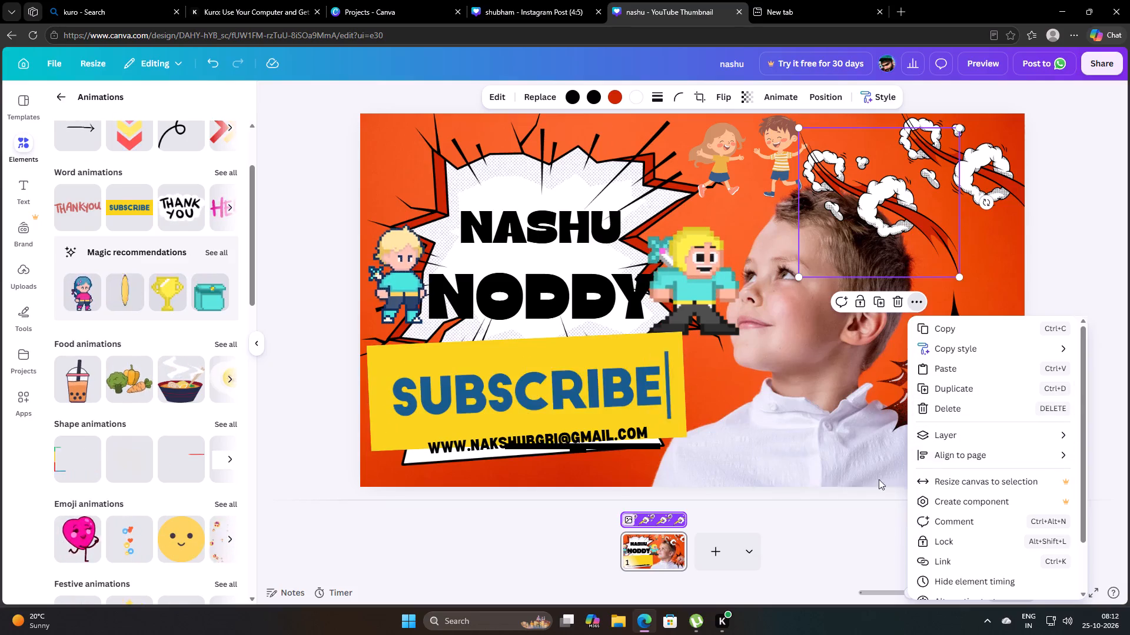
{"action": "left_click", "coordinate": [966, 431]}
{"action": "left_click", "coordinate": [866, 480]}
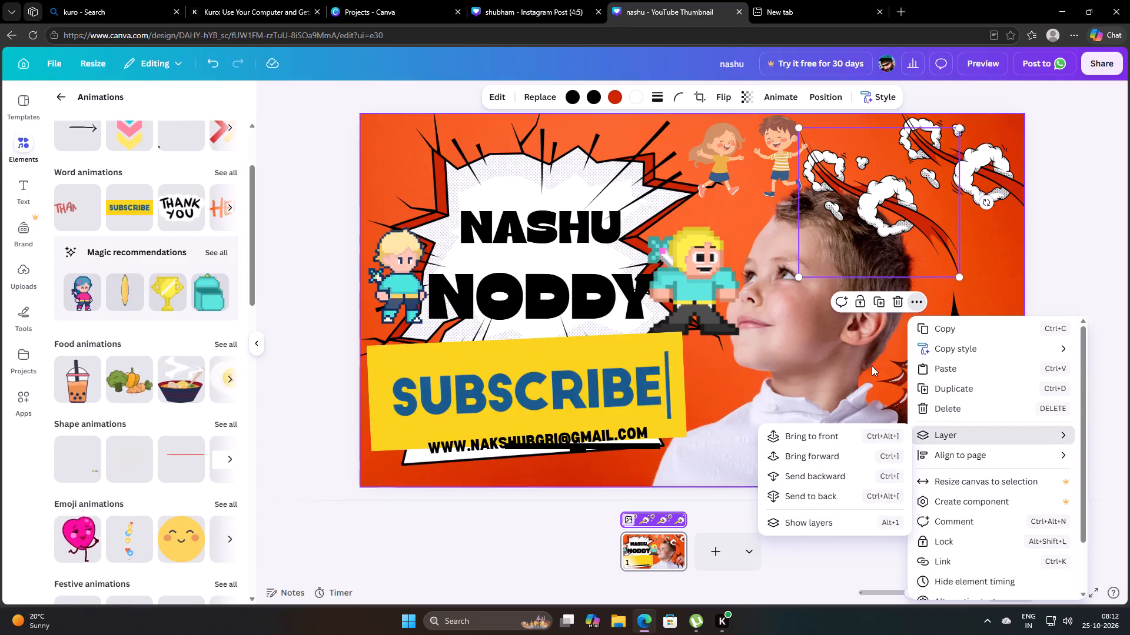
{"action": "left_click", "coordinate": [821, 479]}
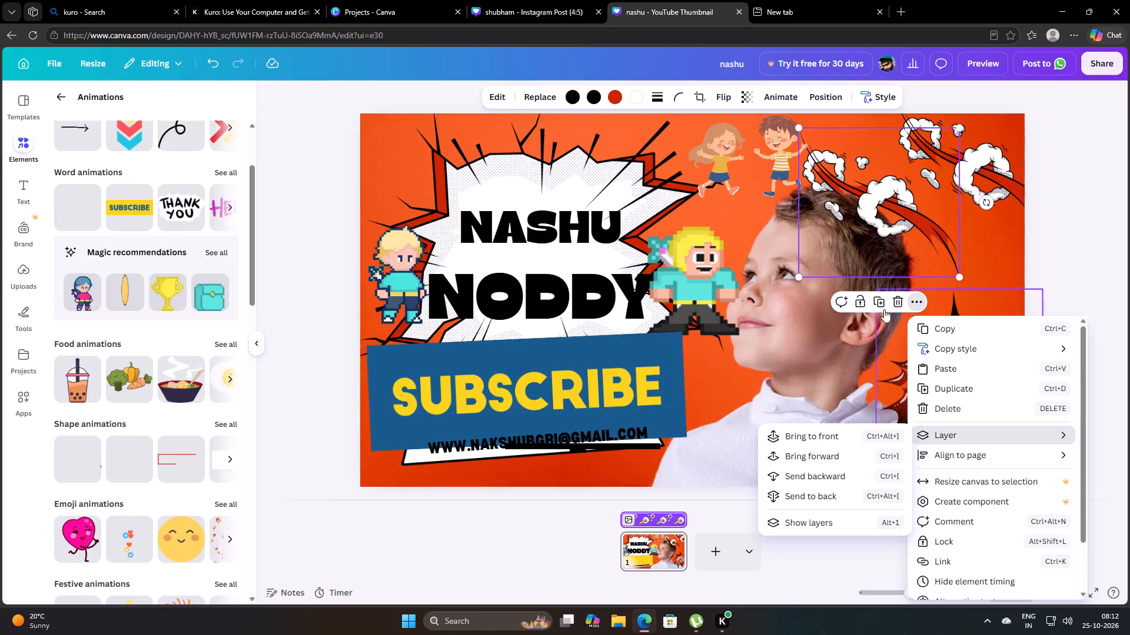
Move the extra smoke-cloud graphic down and left so it lies over the boy's forehead and hair.
{"action": "left_click_drag", "start_coordinate": [888, 191], "coordinate": [815, 219]}
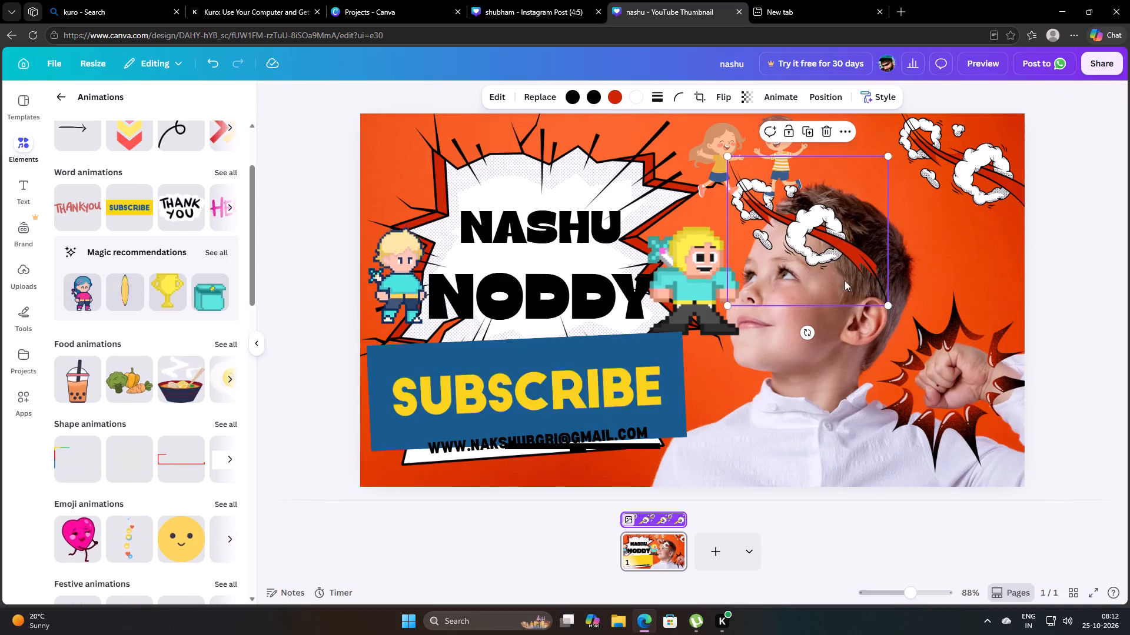
{"action": "left_click_drag", "start_coordinate": [823, 242], "coordinate": [812, 229]}
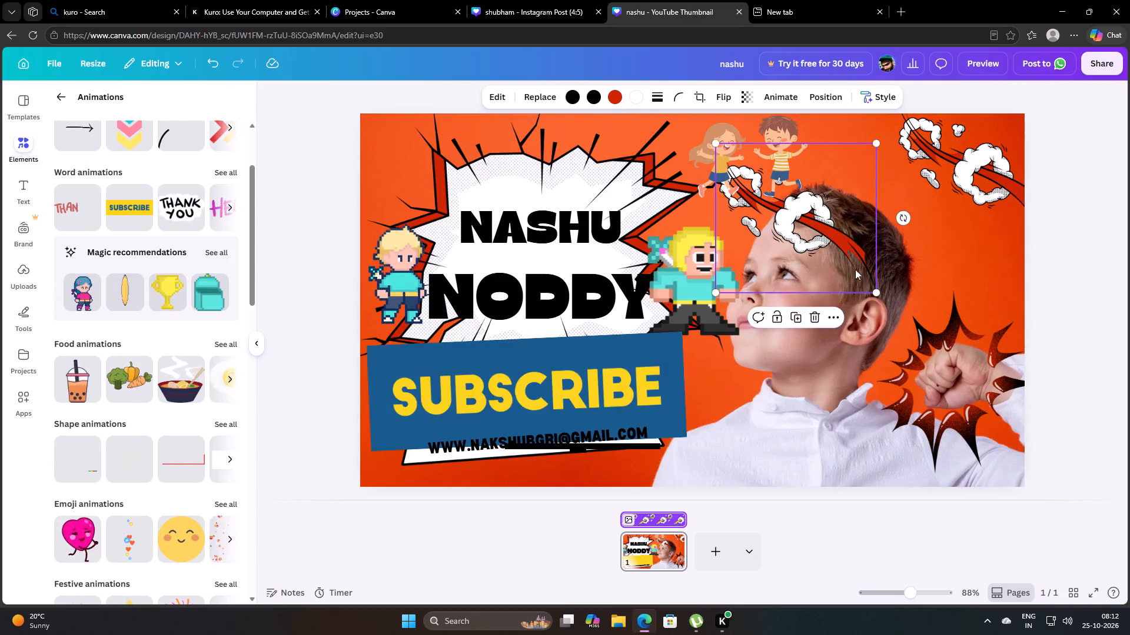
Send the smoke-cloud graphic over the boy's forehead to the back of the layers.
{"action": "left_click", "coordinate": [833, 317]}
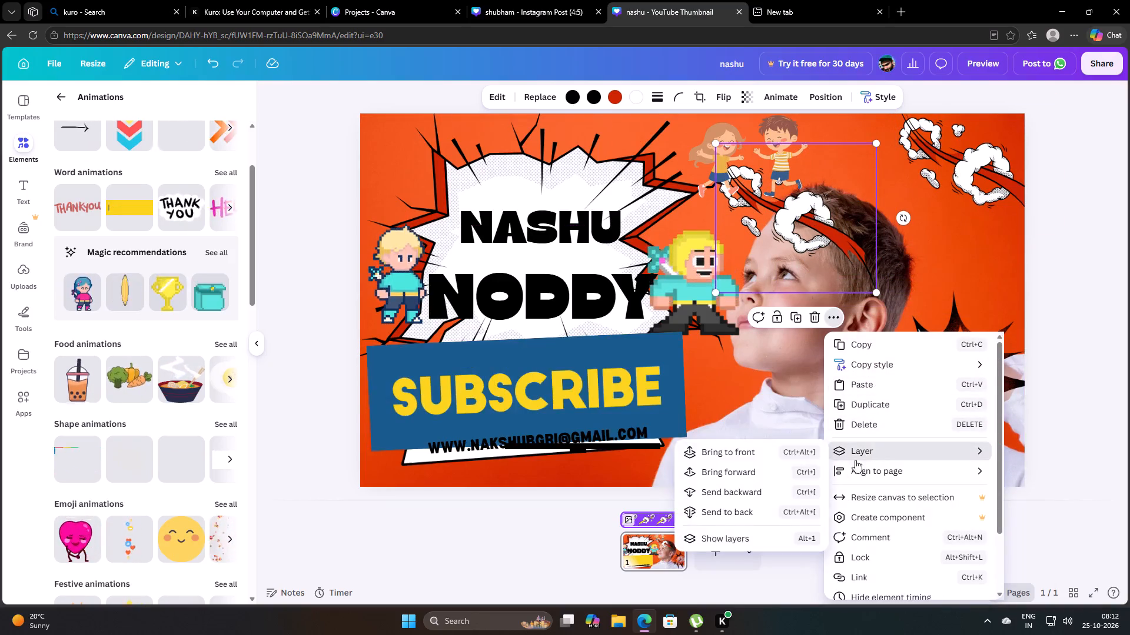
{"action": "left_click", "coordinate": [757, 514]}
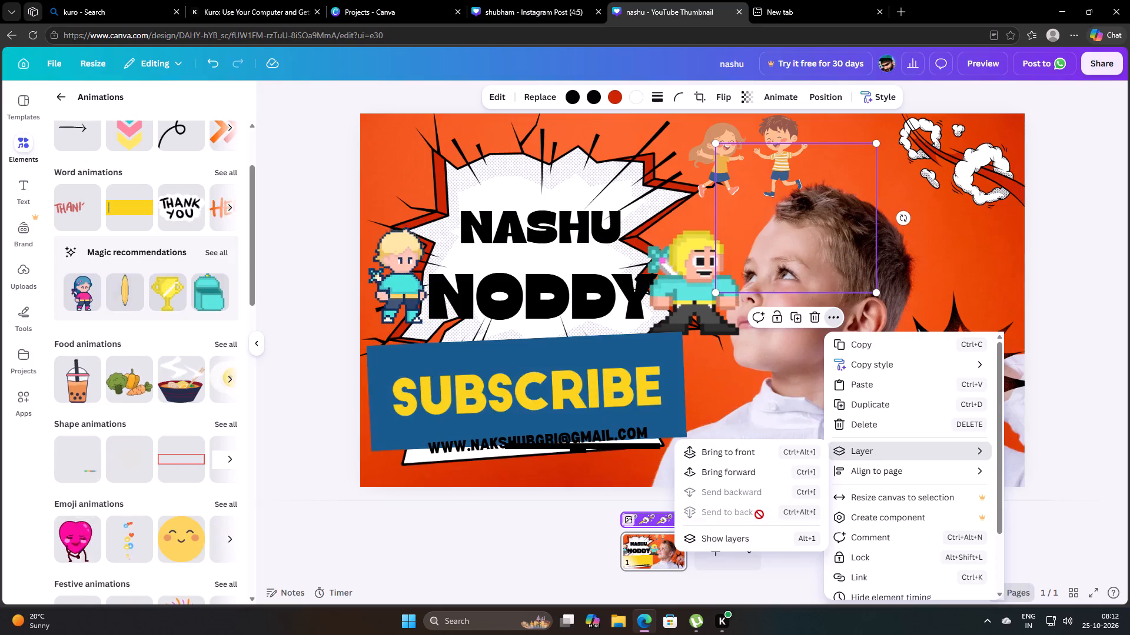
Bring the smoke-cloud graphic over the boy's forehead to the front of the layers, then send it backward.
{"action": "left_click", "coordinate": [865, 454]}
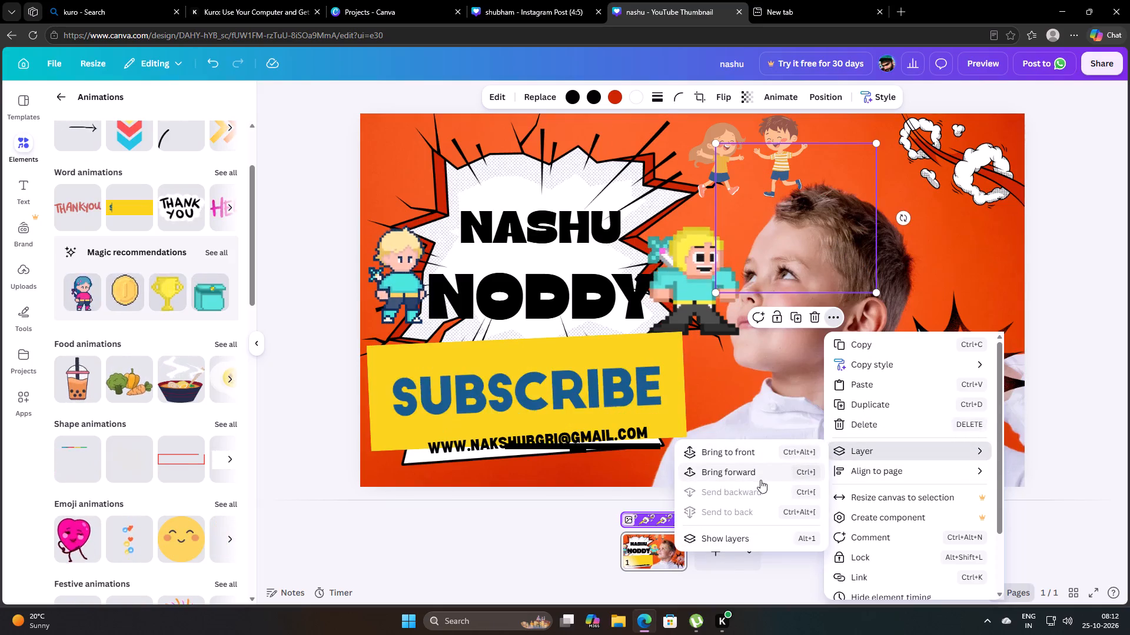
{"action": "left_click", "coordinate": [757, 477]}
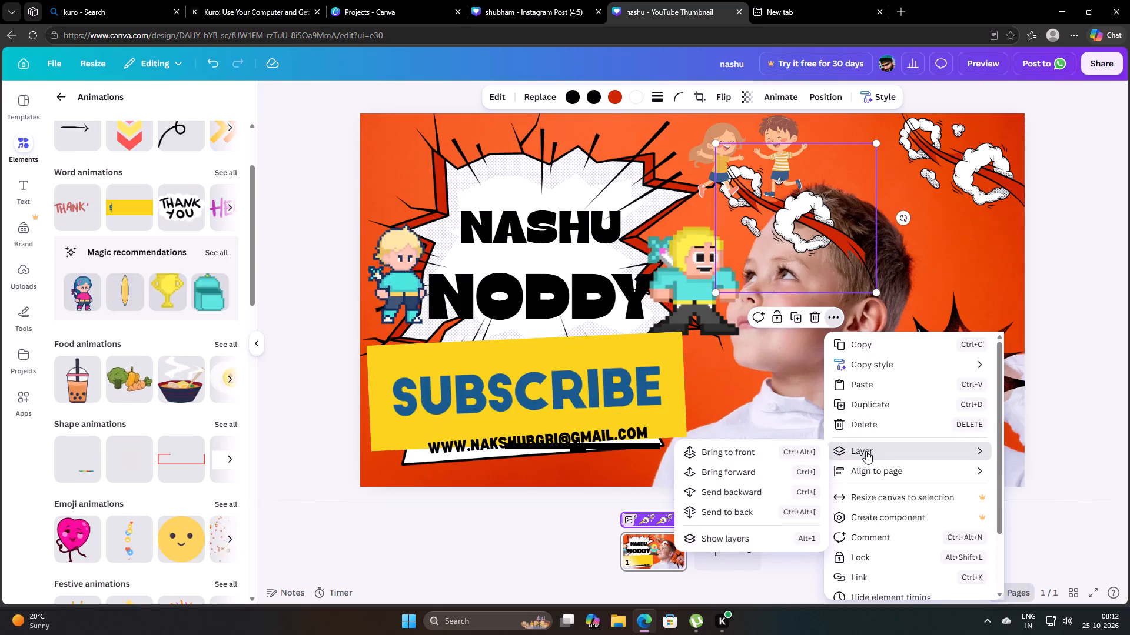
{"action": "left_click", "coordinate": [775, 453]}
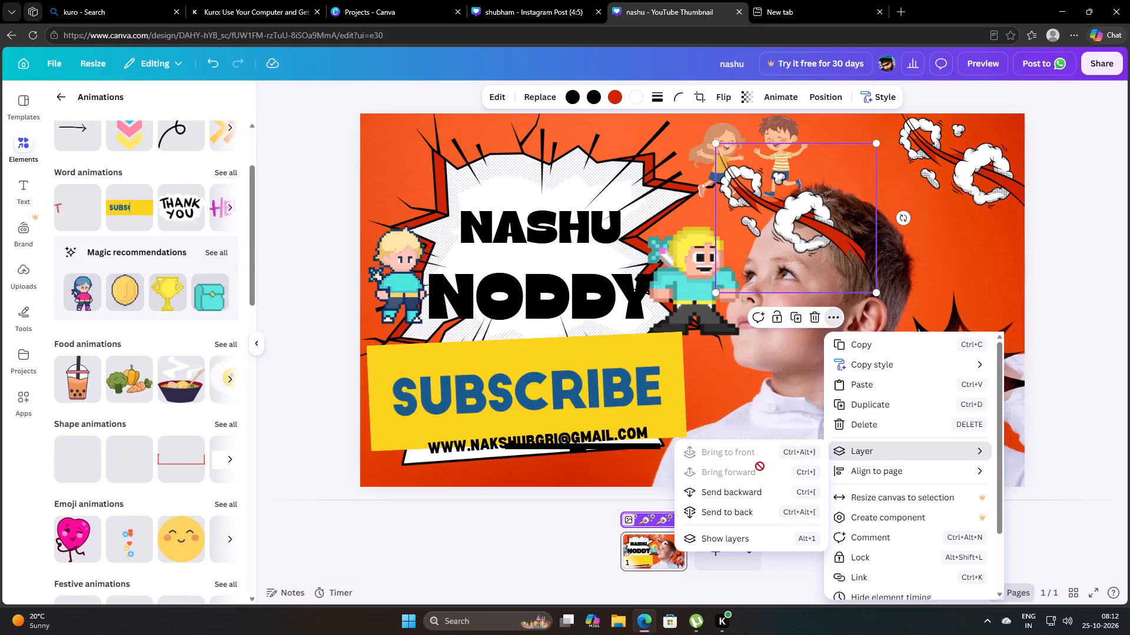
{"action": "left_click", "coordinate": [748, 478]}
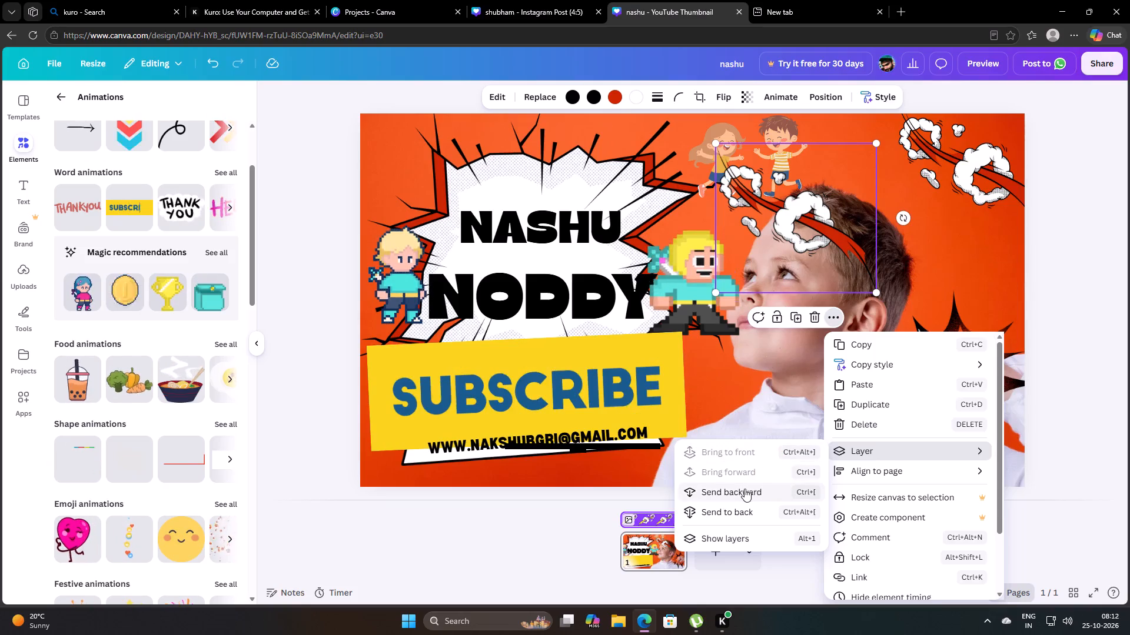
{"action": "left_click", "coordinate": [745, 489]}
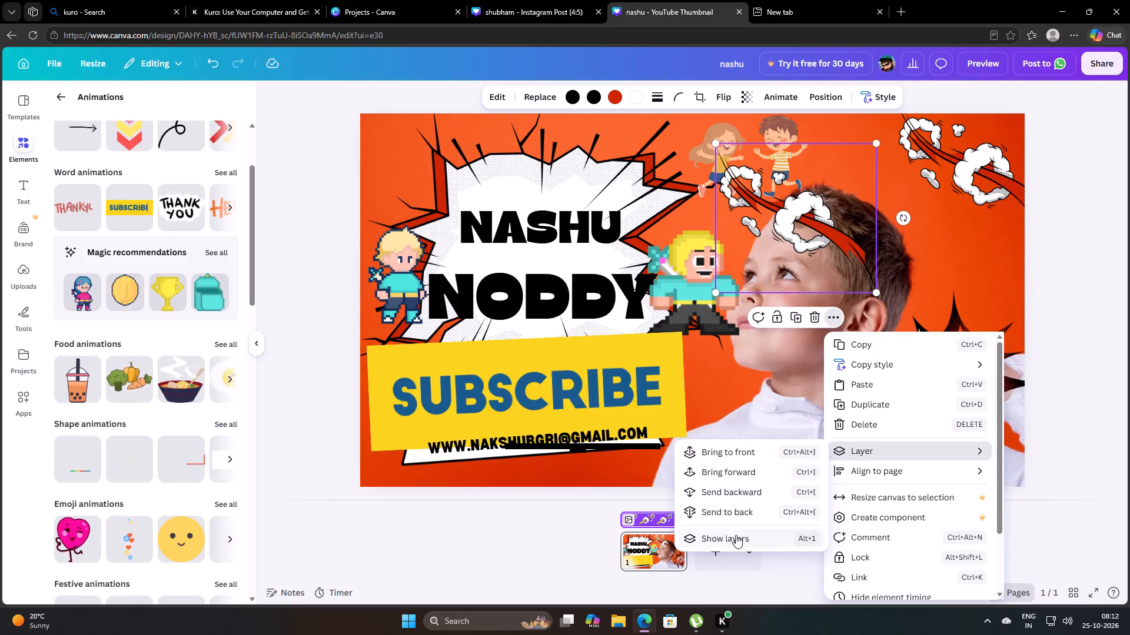
With the layer list shown, send the smoke-cloud graphic over the boy's forehead to the back, behind the background photo.
{"action": "left_click", "coordinate": [736, 535]}
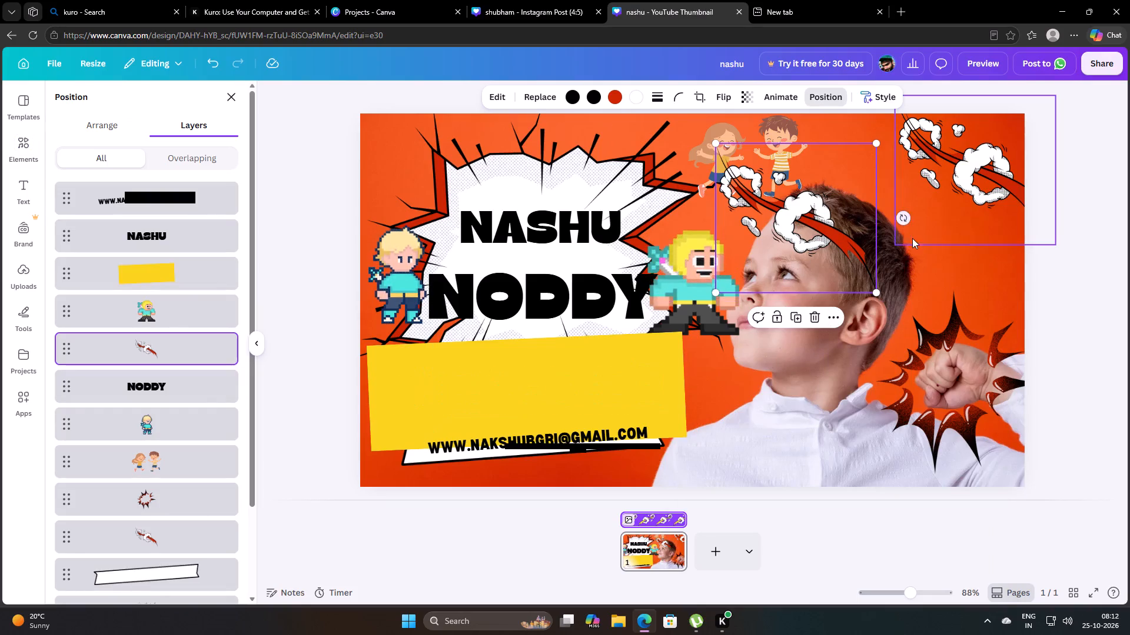
{"action": "left_click", "coordinate": [915, 240]}
{"action": "left_click", "coordinate": [786, 221]}
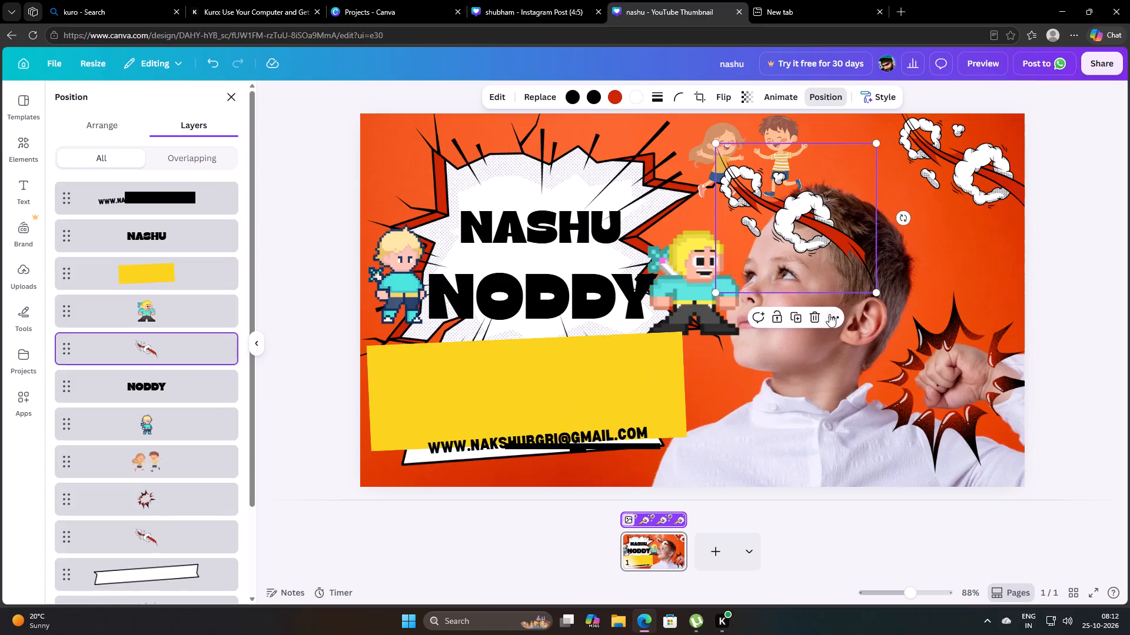
{"action": "left_click", "coordinate": [830, 315]}
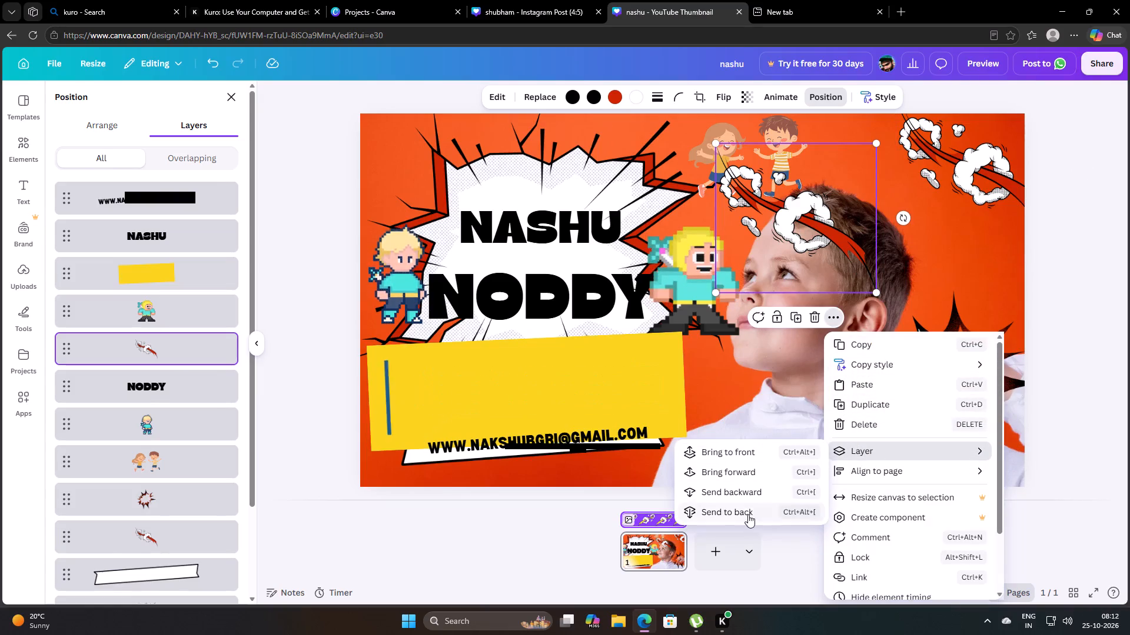
{"action": "left_click", "coordinate": [748, 514]}
{"action": "left_click", "coordinate": [933, 257]}
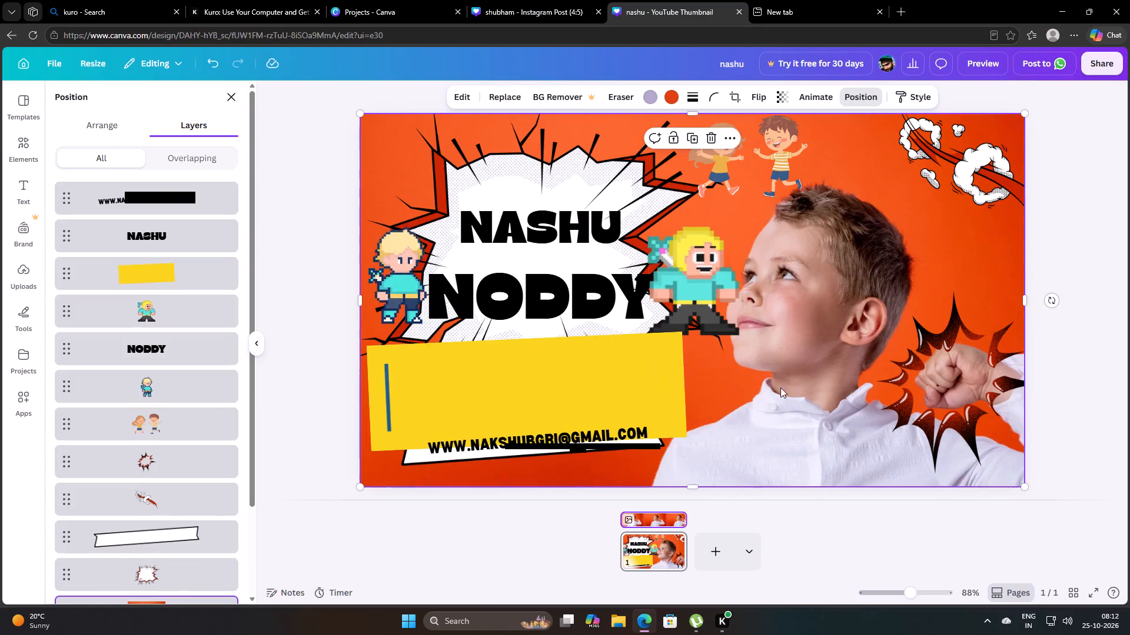
Shrink the "SUBSCRIBE" sticker by about a quarter and shift it right, centred beneath "NODDY" and clear of most of the address banner.
{"action": "left_click", "coordinate": [637, 375]}
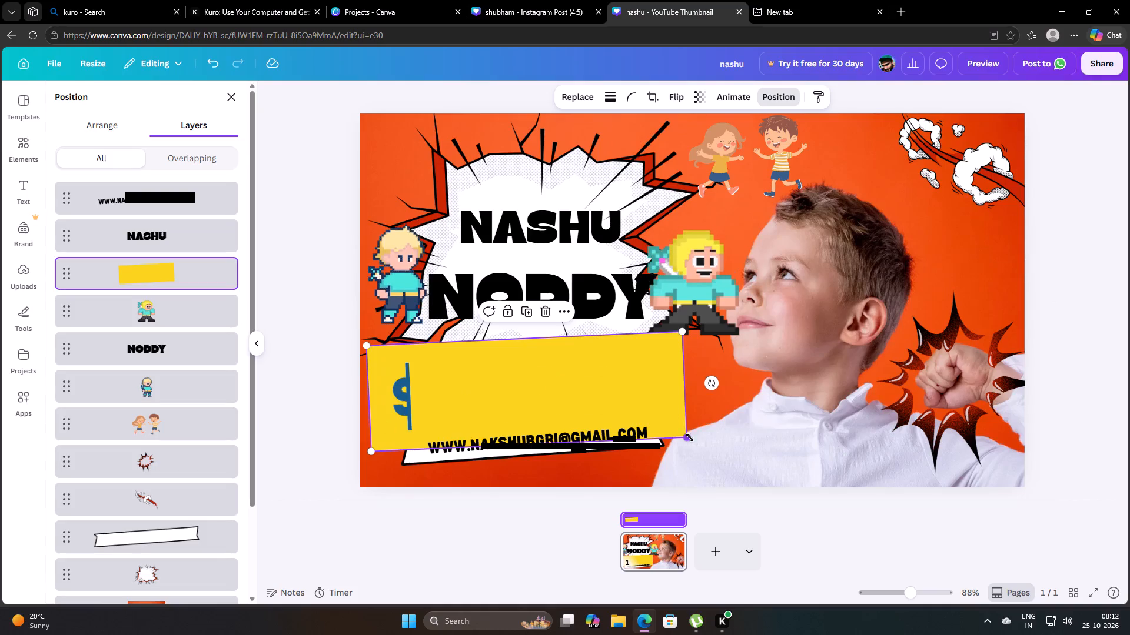
{"action": "left_click_drag", "start_coordinate": [690, 437], "coordinate": [619, 412]}
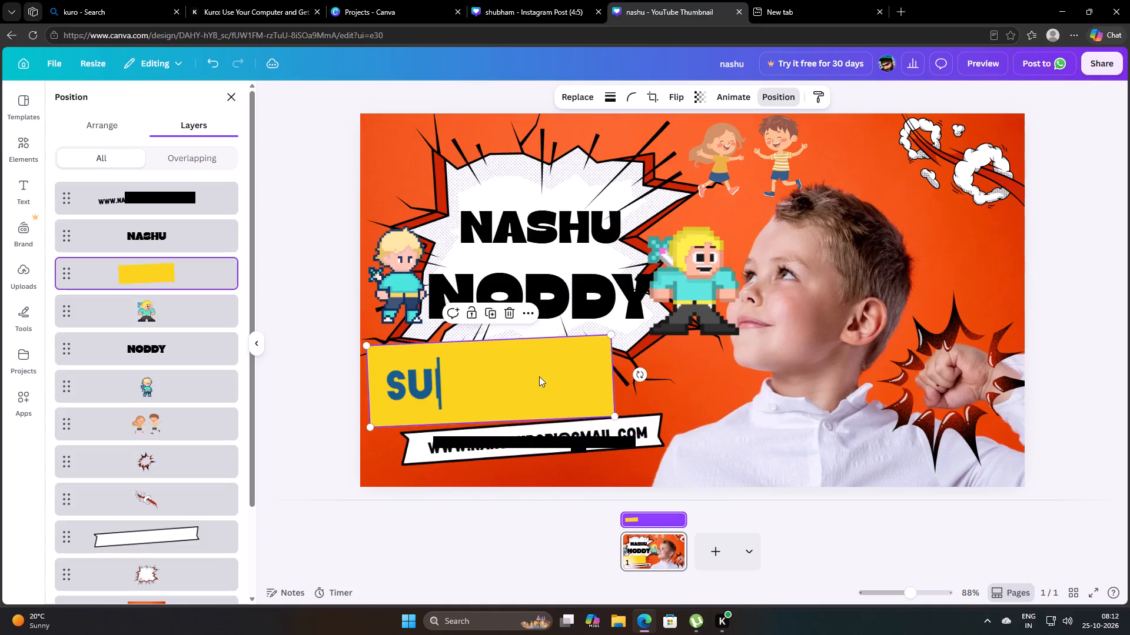
{"action": "left_click_drag", "start_coordinate": [539, 376], "coordinate": [579, 380]}
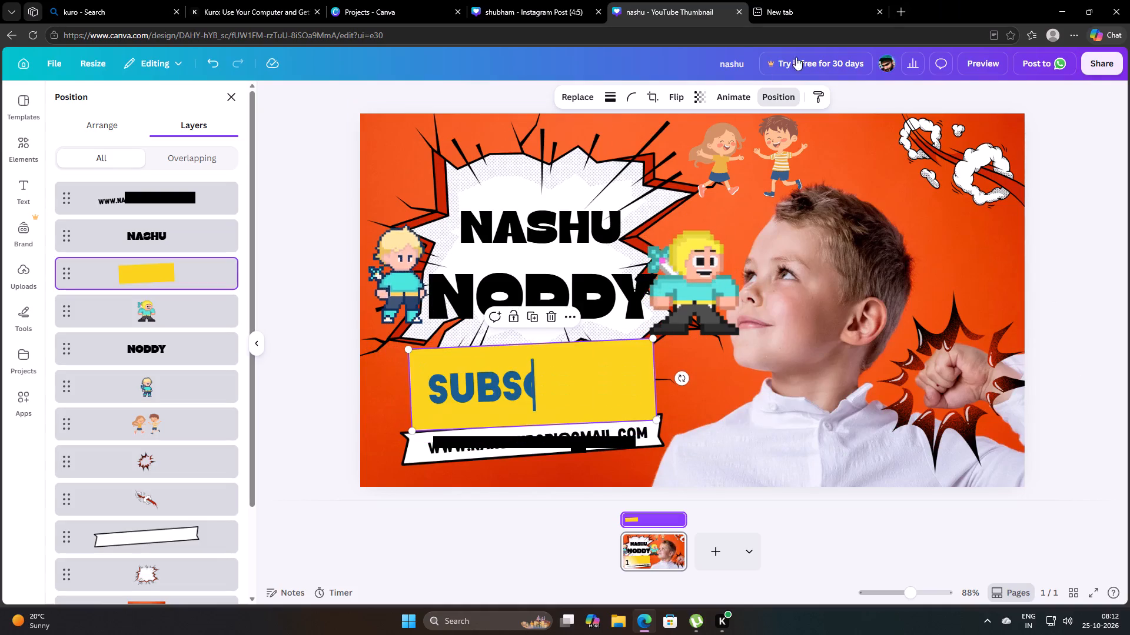
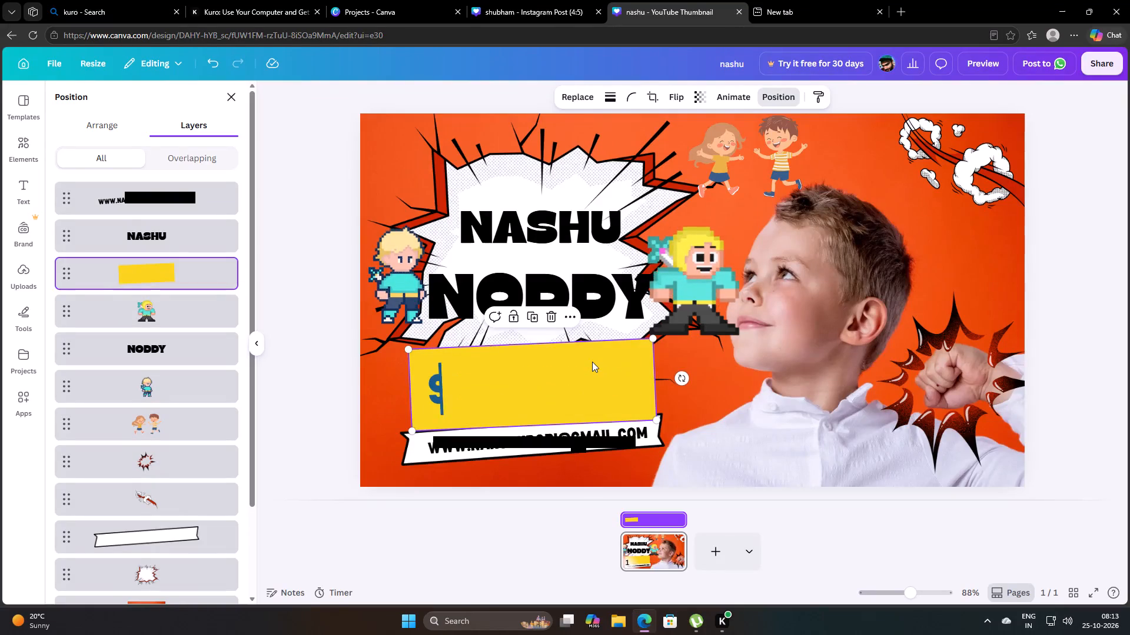
Look through the layer list and arrange settings, checking the "NODDY" text and the white address banner.
{"action": "scroll", "coordinate": [188, 365], "scroll_direction": "down", "scroll_amount": 1}
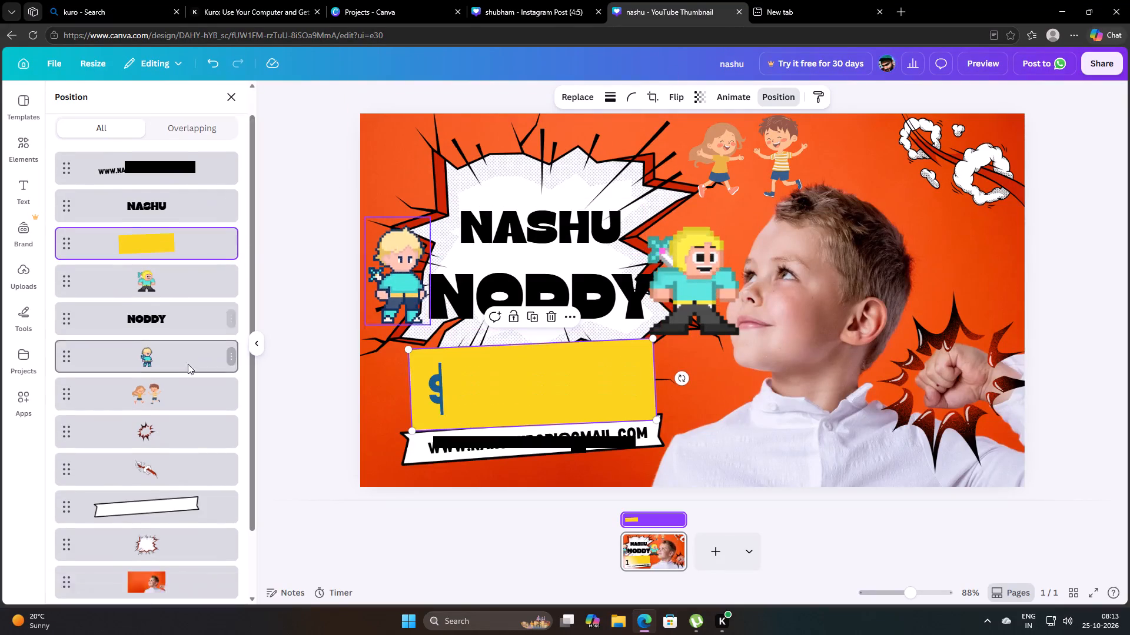
{"action": "left_click", "coordinate": [168, 292]}
{"action": "left_click", "coordinate": [503, 290]}
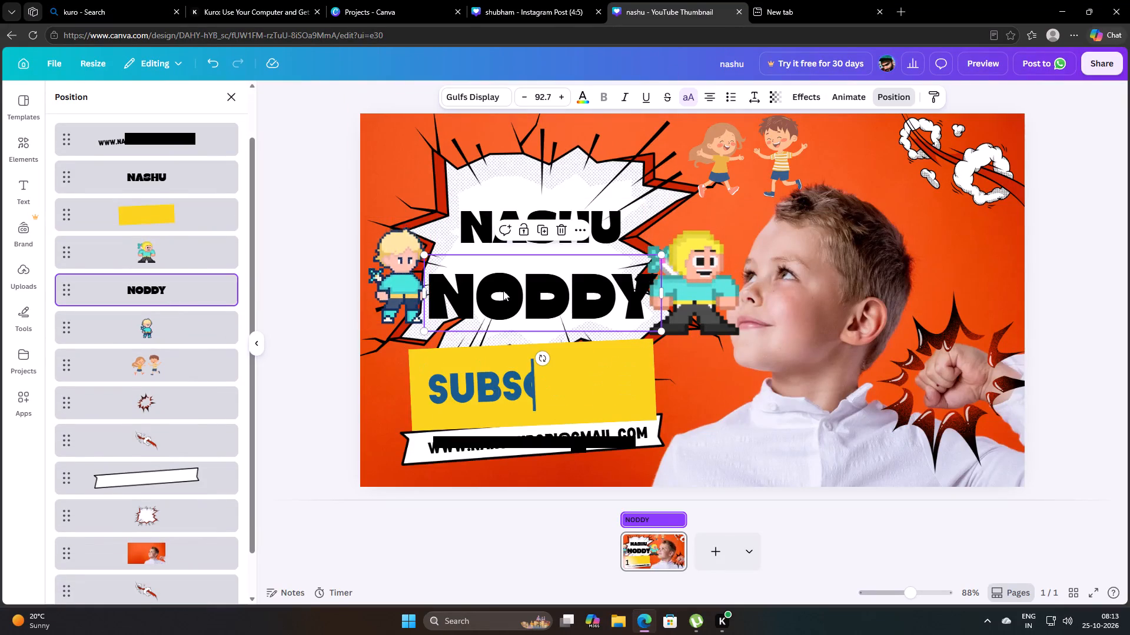
{"action": "left_click_drag", "start_coordinate": [431, 276], "coordinate": [586, 289]}
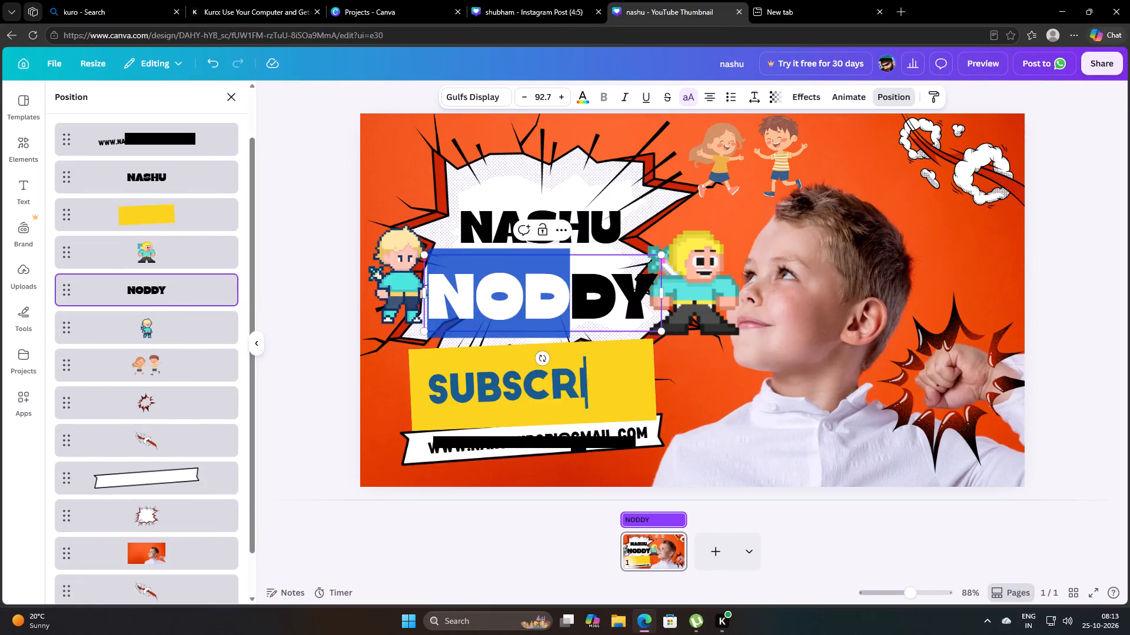
{"action": "left_click_drag", "start_coordinate": [586, 289], "coordinate": [644, 288]}
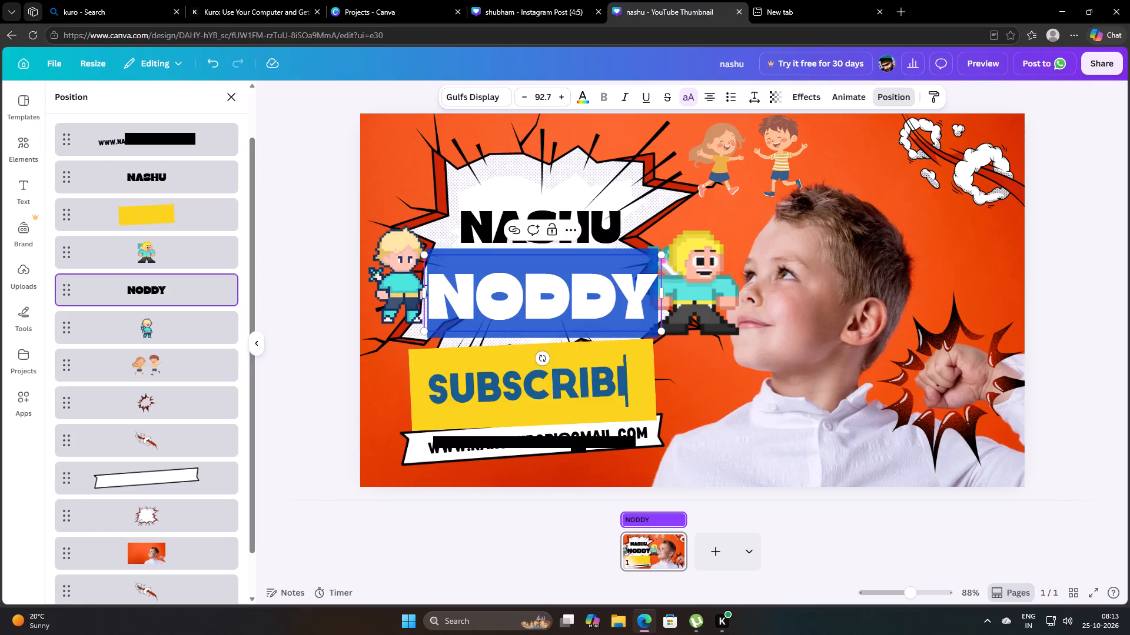
{"action": "scroll", "coordinate": [174, 346], "scroll_direction": "down", "scroll_amount": 3}
{"action": "left_click", "coordinate": [187, 422]}
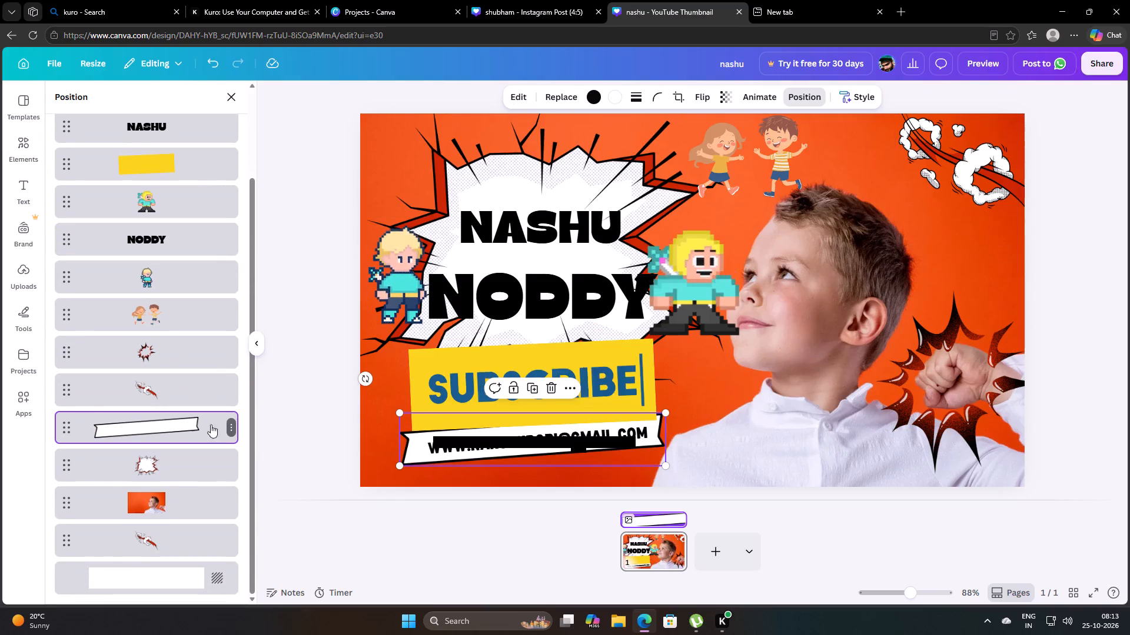
{"action": "scroll", "coordinate": [170, 418], "scroll_direction": "up", "scroll_amount": 2}
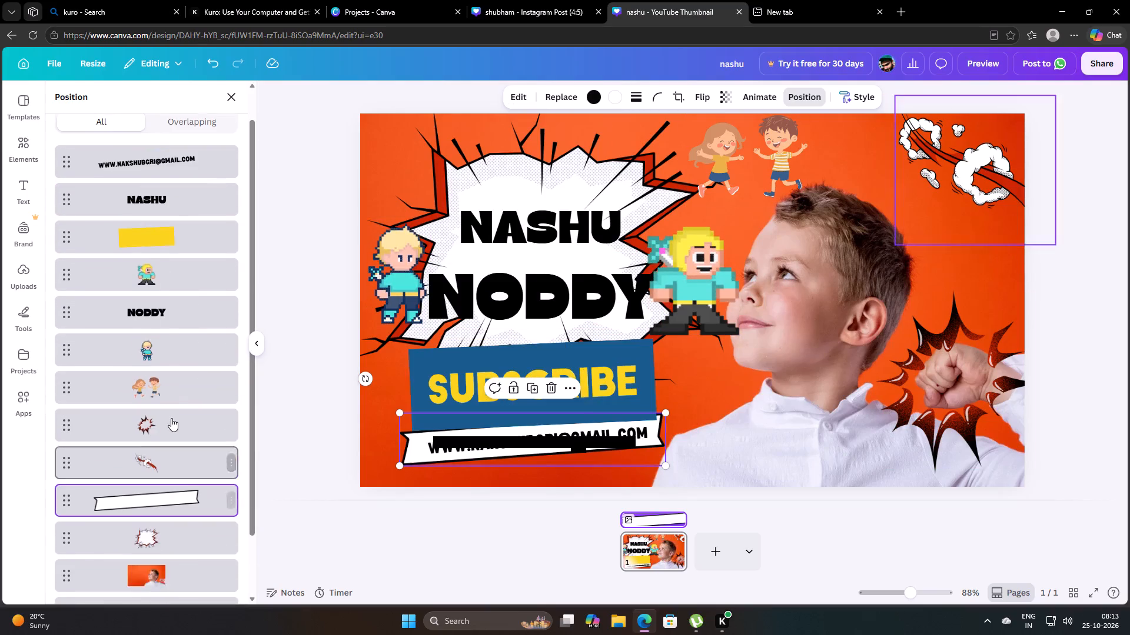
{"action": "scroll", "coordinate": [171, 418], "scroll_direction": "up", "scroll_amount": 6}
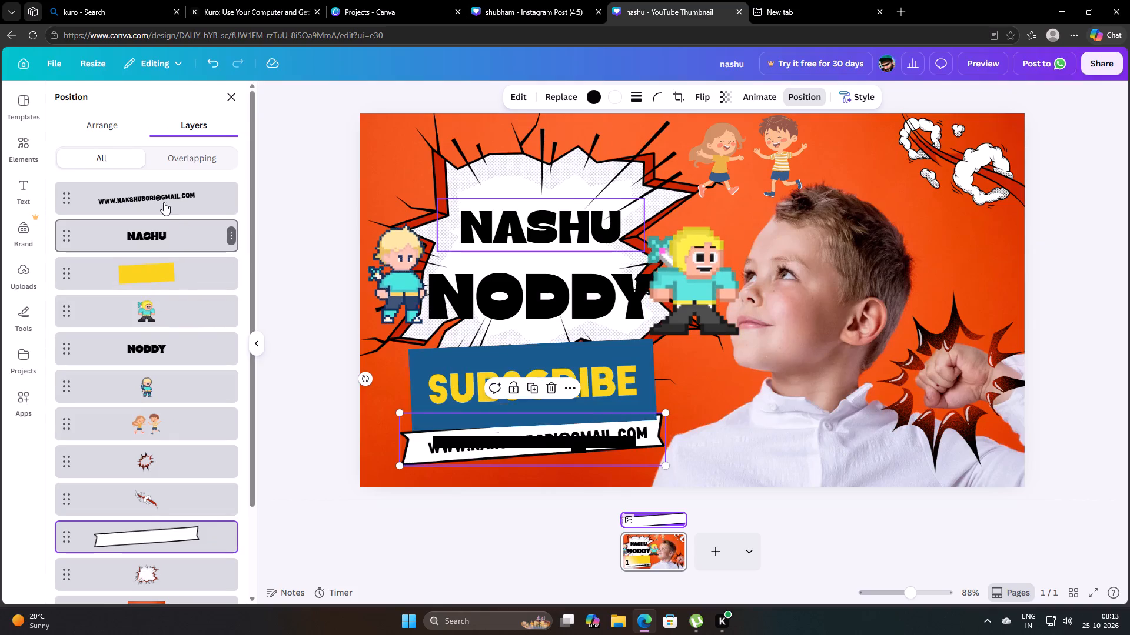
{"action": "left_click", "coordinate": [112, 123]}
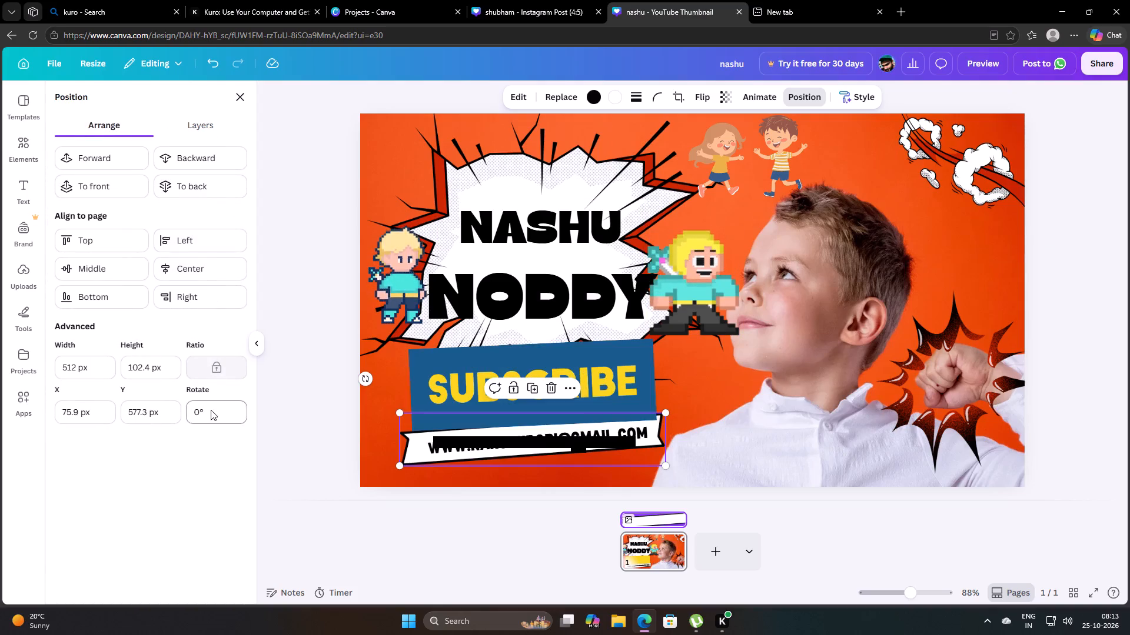
Add the bubble tea food animation, shrink it to a small cup and place it at the page's bottom edge beside the address banner.
{"action": "left_click", "coordinate": [17, 145]}
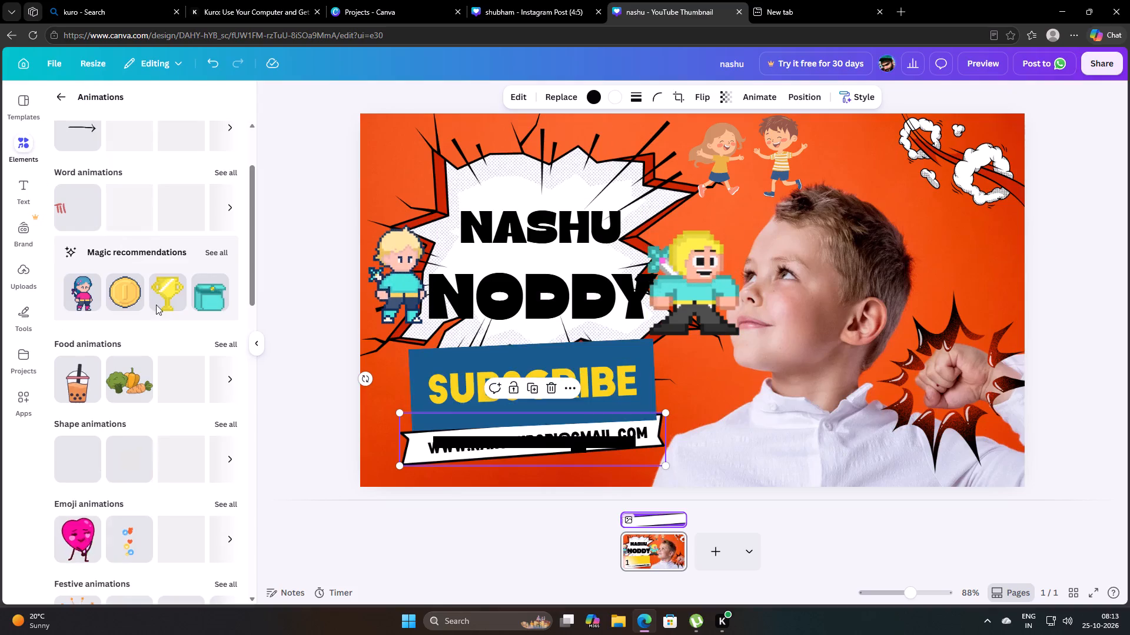
{"action": "scroll", "coordinate": [132, 402], "scroll_direction": "down", "scroll_amount": 3}
{"action": "left_click", "coordinate": [74, 205]}
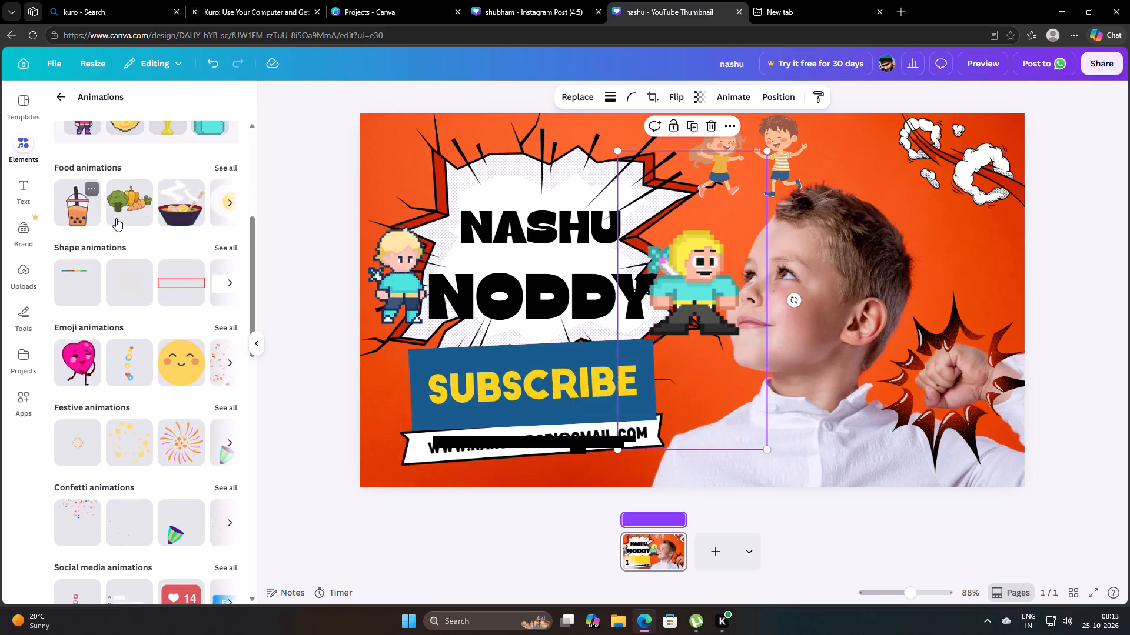
{"action": "left_click_drag", "start_coordinate": [770, 446], "coordinate": [749, 349]}
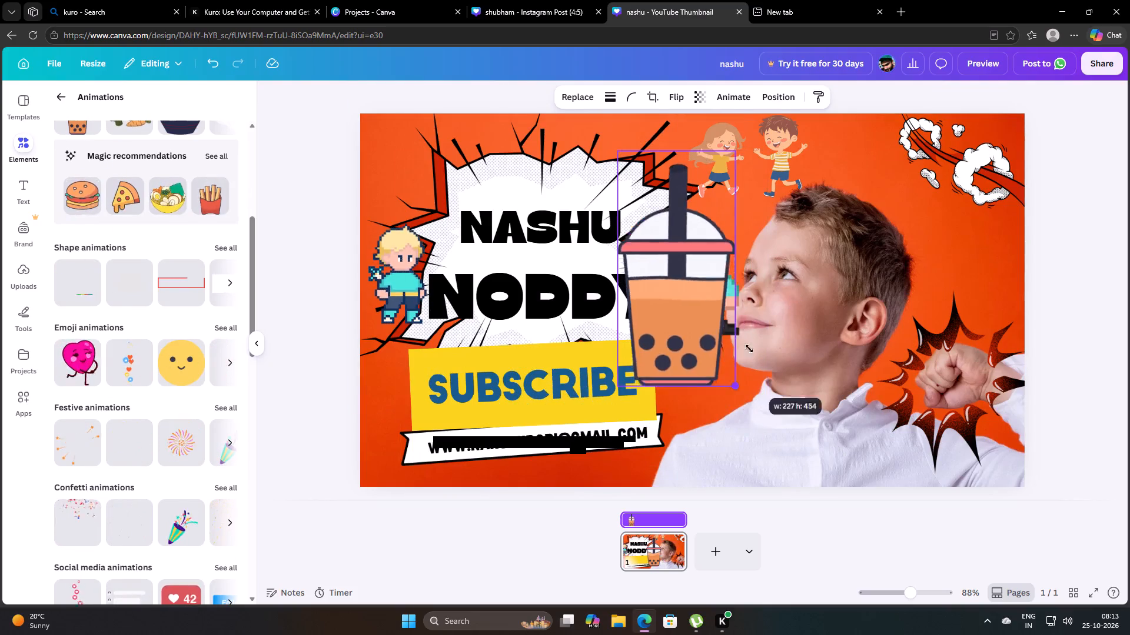
{"action": "left_click_drag", "start_coordinate": [749, 349], "coordinate": [726, 265]}
{"action": "left_click_drag", "start_coordinate": [651, 233], "coordinate": [693, 339]}
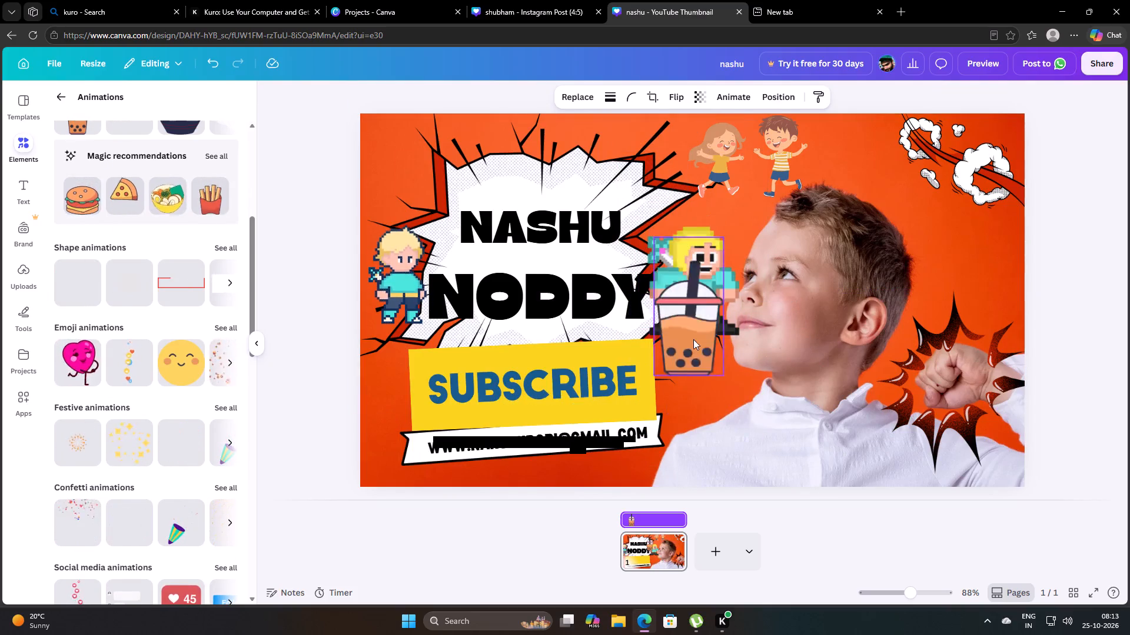
{"action": "left_click_drag", "start_coordinate": [693, 339], "coordinate": [713, 431]}
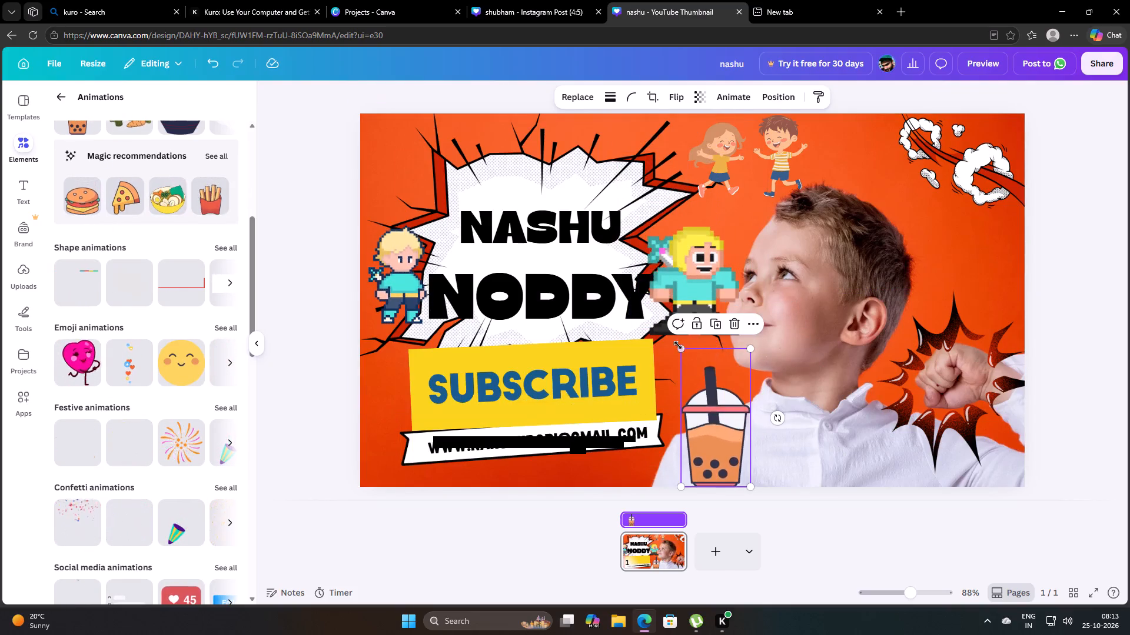
{"action": "left_click_drag", "start_coordinate": [681, 346], "coordinate": [683, 377]}
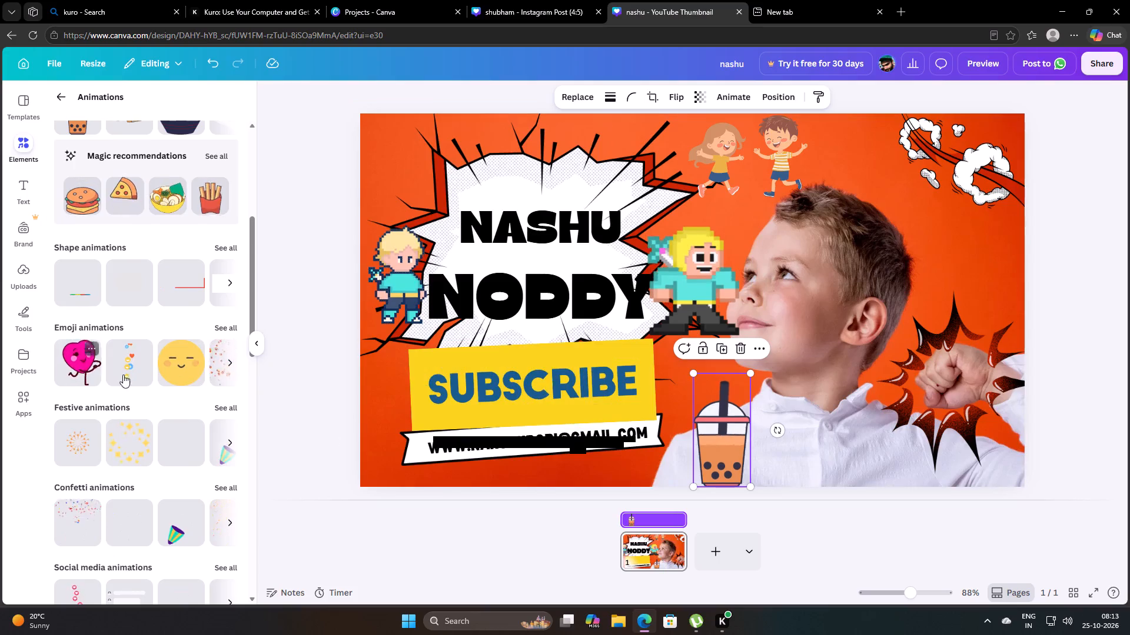
Add the smiling yellow face emoji animation, shrink it to a small icon and place it on the "SUBSCRIBE" sticker's lower-left corner.
{"action": "left_click", "coordinate": [192, 367]}
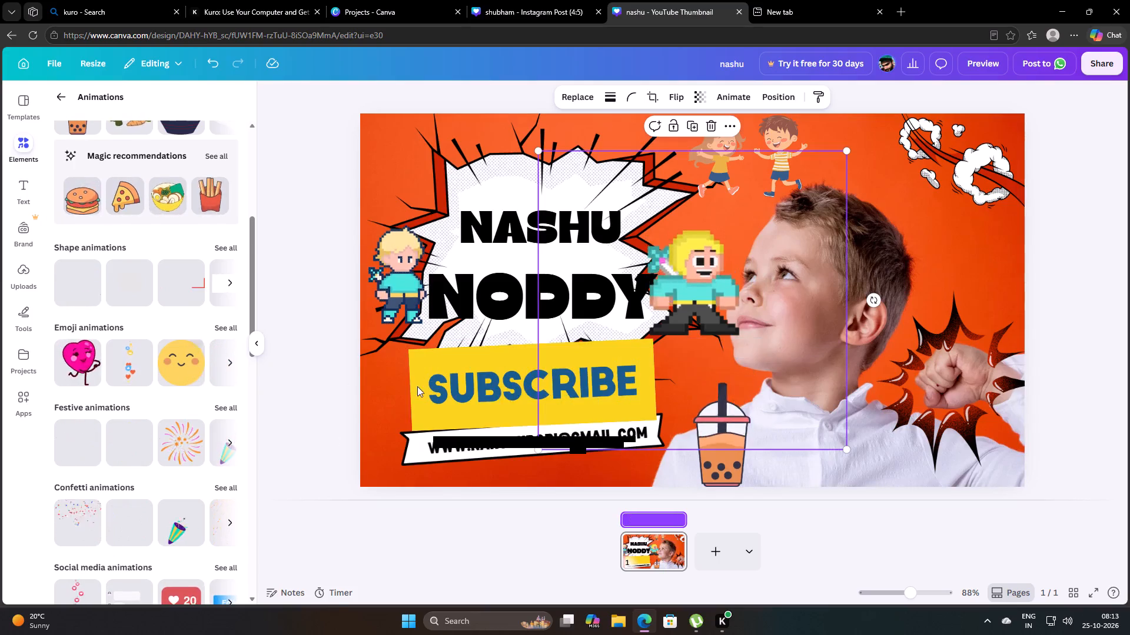
{"action": "left_click_drag", "start_coordinate": [845, 151], "coordinate": [647, 282]}
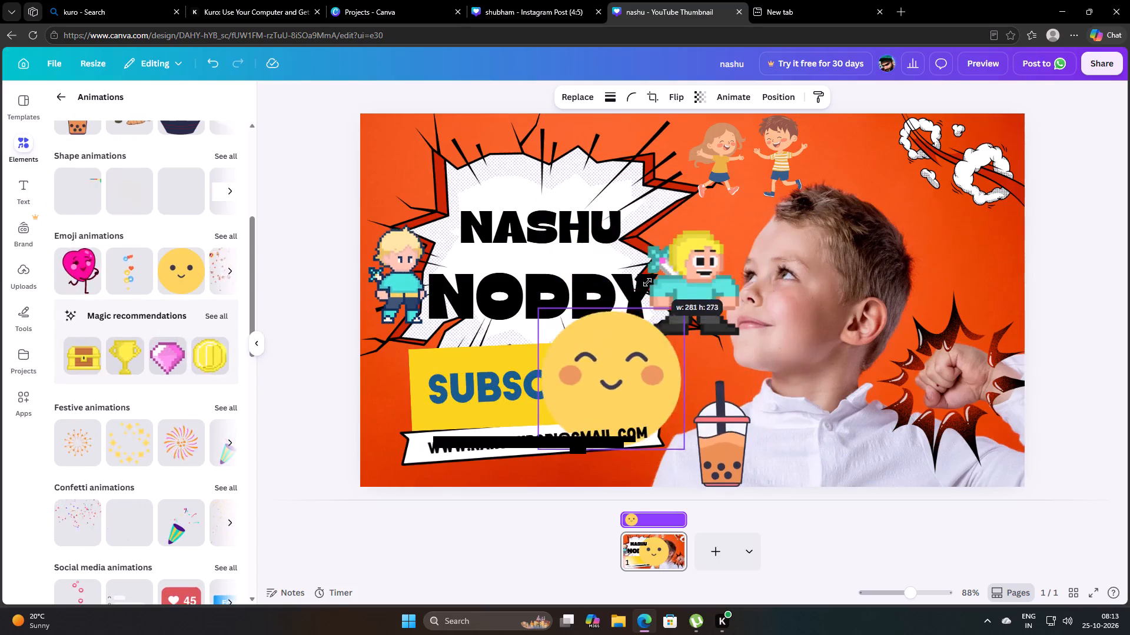
{"action": "left_click_drag", "start_coordinate": [647, 282], "coordinate": [580, 363]}
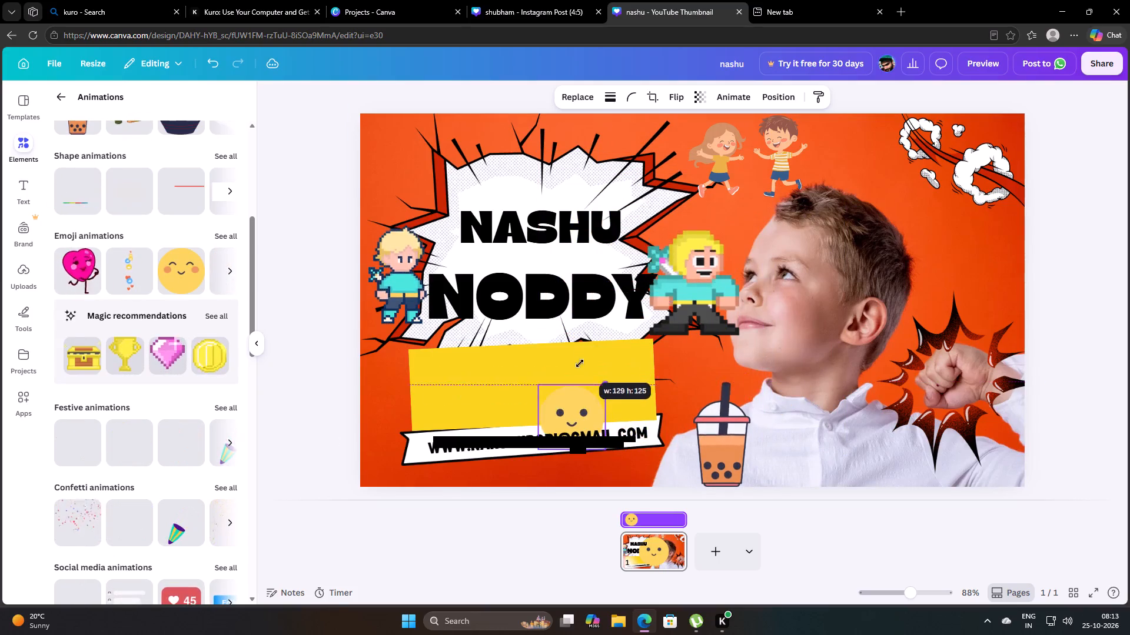
{"action": "left_click_drag", "start_coordinate": [580, 363], "coordinate": [558, 387]}
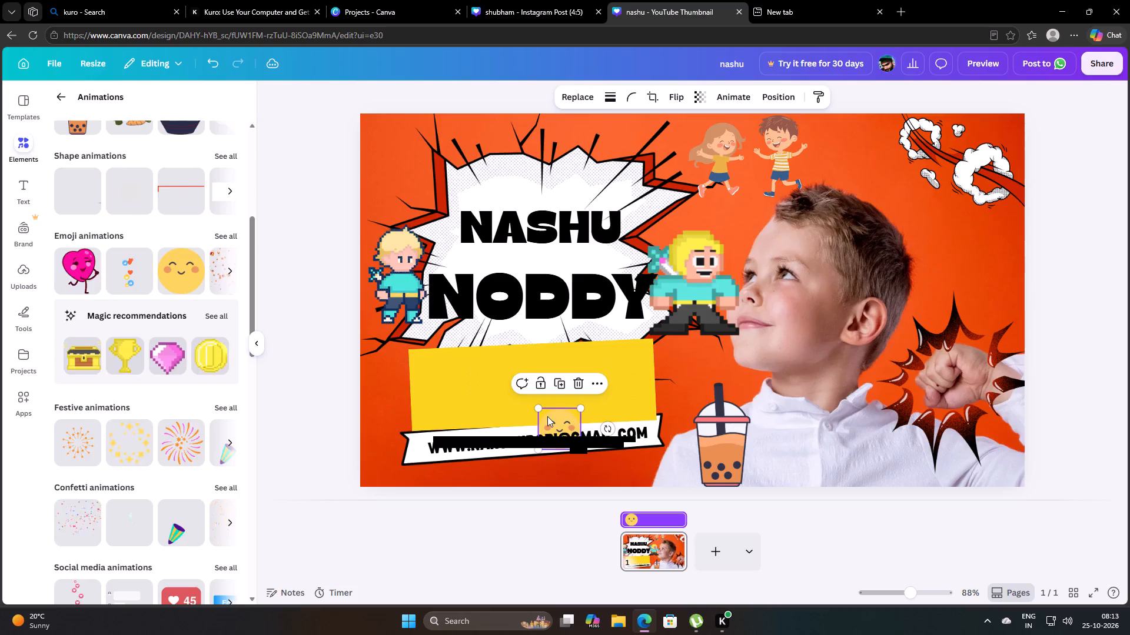
{"action": "left_click_drag", "start_coordinate": [563, 420], "coordinate": [410, 405]}
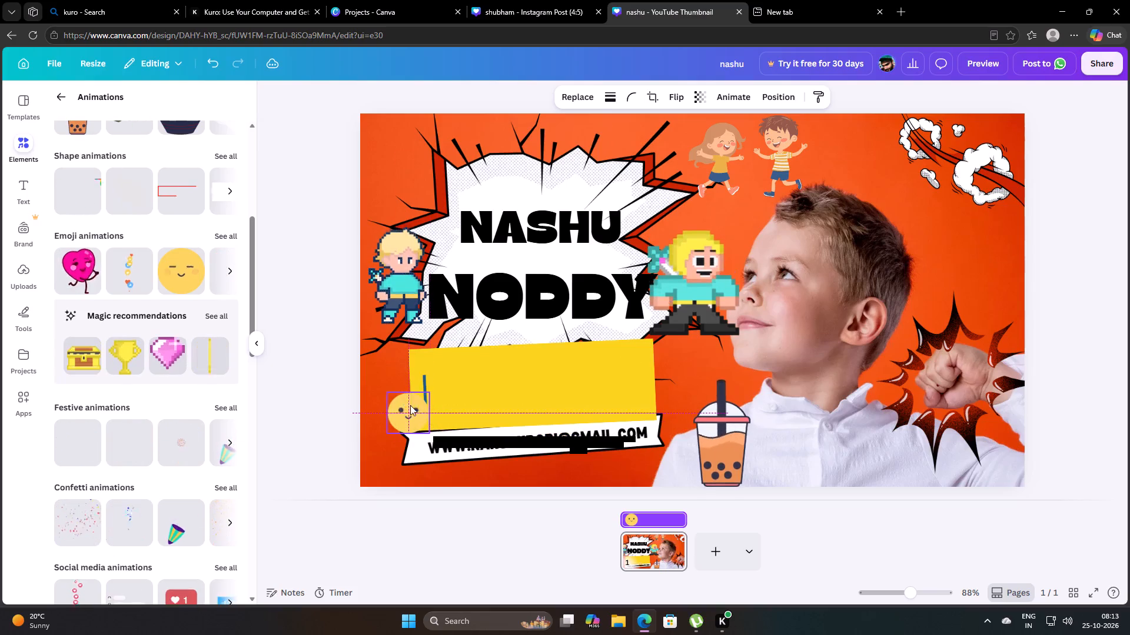
{"action": "left_click_drag", "start_coordinate": [410, 405], "coordinate": [408, 405]}
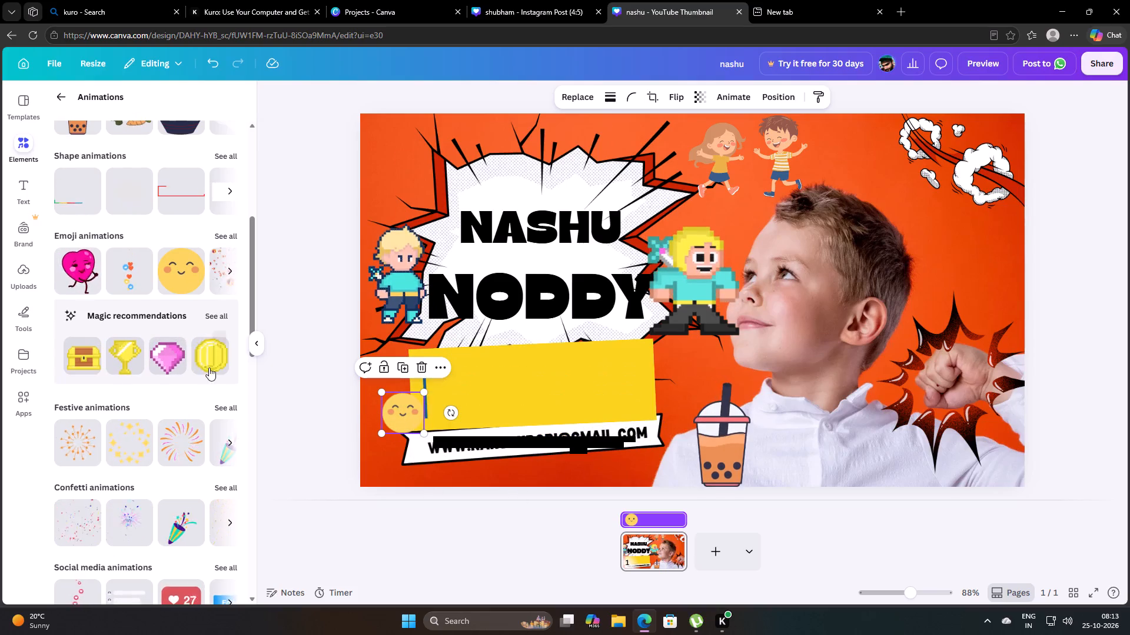
Add the orange starburst festive animation and resize it to about the width of "NODDY", centred over the "NASHU" and "NODDY" texts.
{"action": "scroll", "coordinate": [207, 406], "scroll_direction": "down", "scroll_amount": 4}
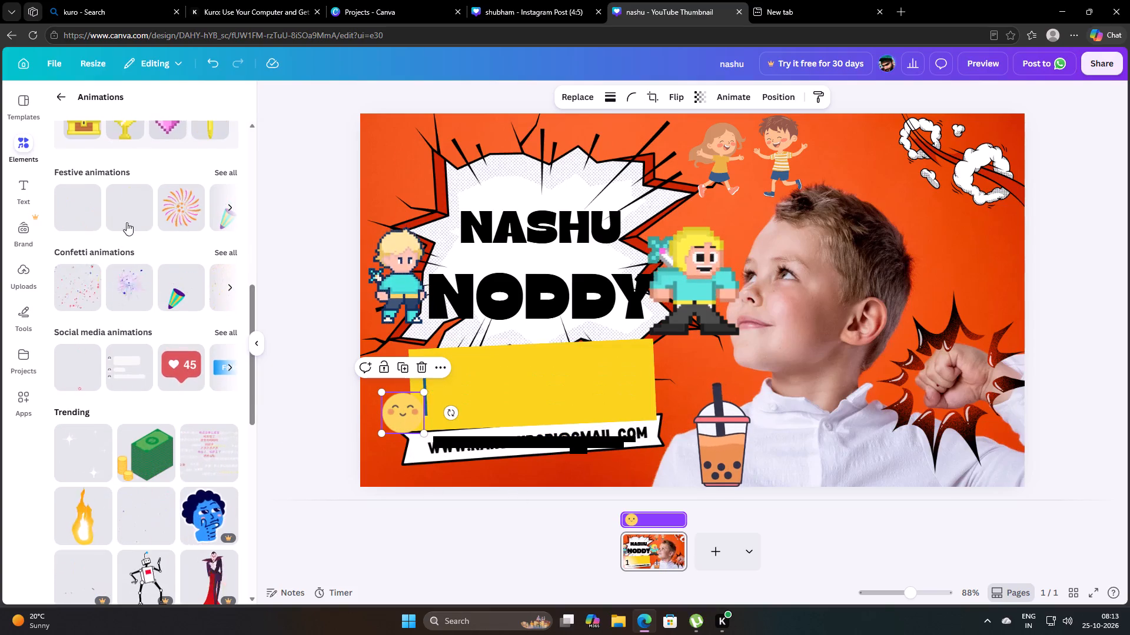
{"action": "left_click", "coordinate": [78, 202]}
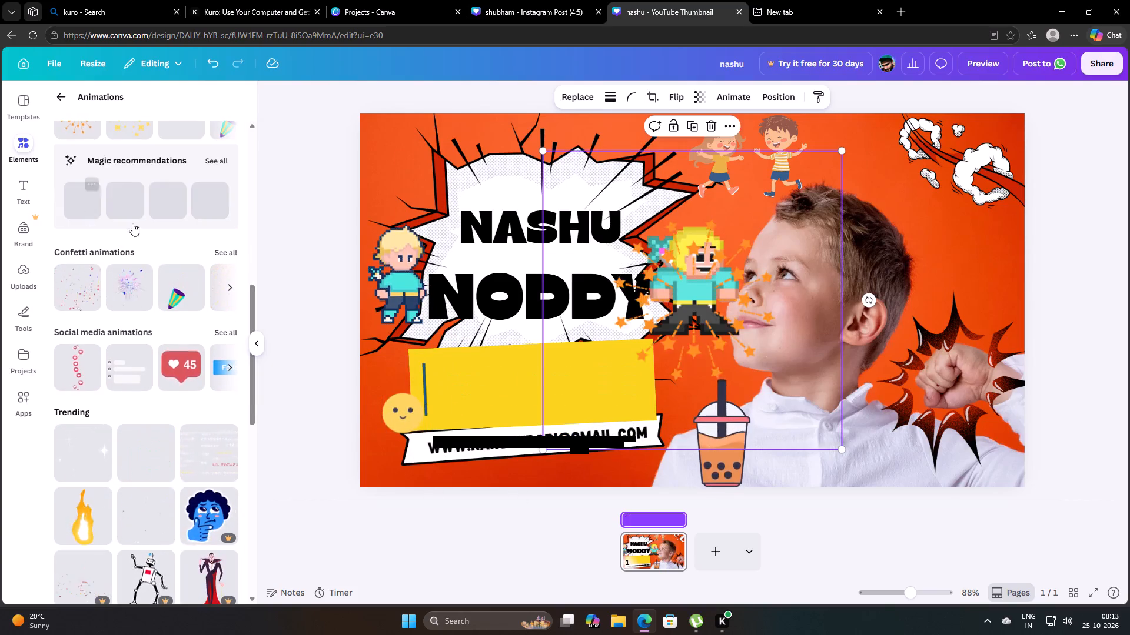
{"action": "left_click_drag", "start_coordinate": [842, 450], "coordinate": [692, 340]}
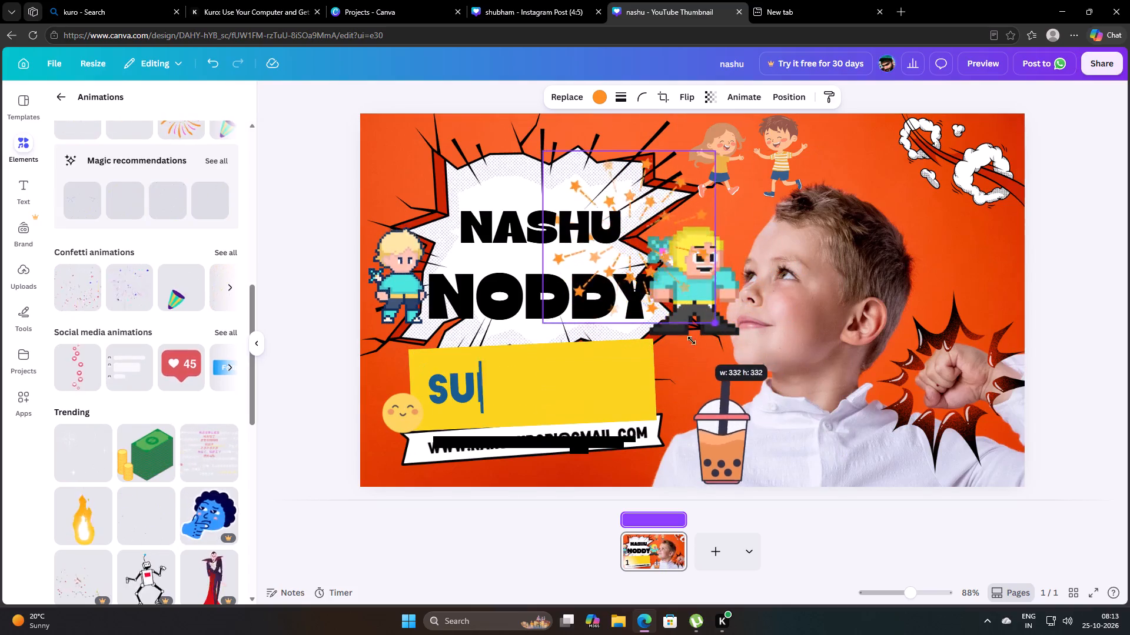
{"action": "left_click_drag", "start_coordinate": [692, 340], "coordinate": [770, 399]}
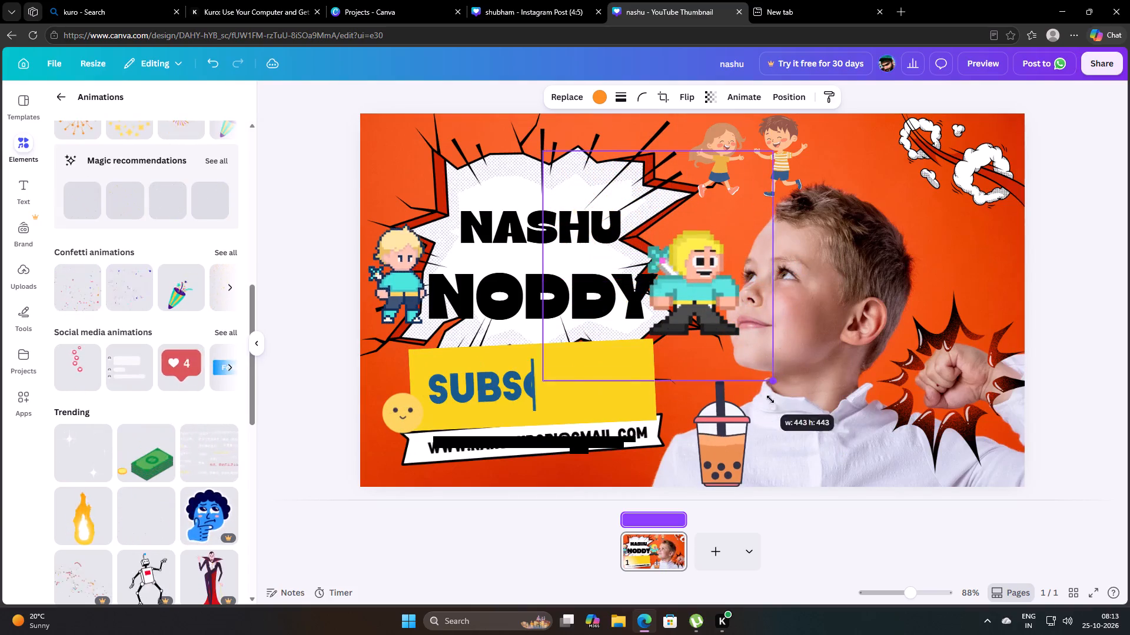
{"action": "left_click_drag", "start_coordinate": [770, 399], "coordinate": [904, 480]}
{"action": "left_click_drag", "start_coordinate": [696, 316], "coordinate": [660, 301]}
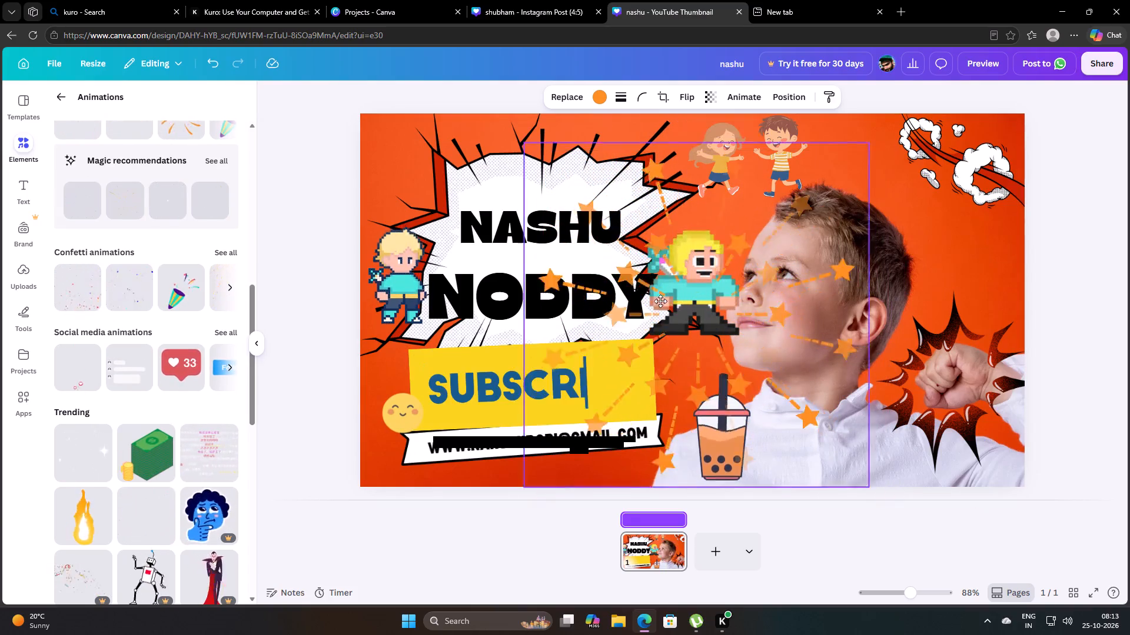
{"action": "left_click_drag", "start_coordinate": [660, 301], "coordinate": [528, 243]}
{"action": "left_click_drag", "start_coordinate": [724, 423], "coordinate": [674, 392]}
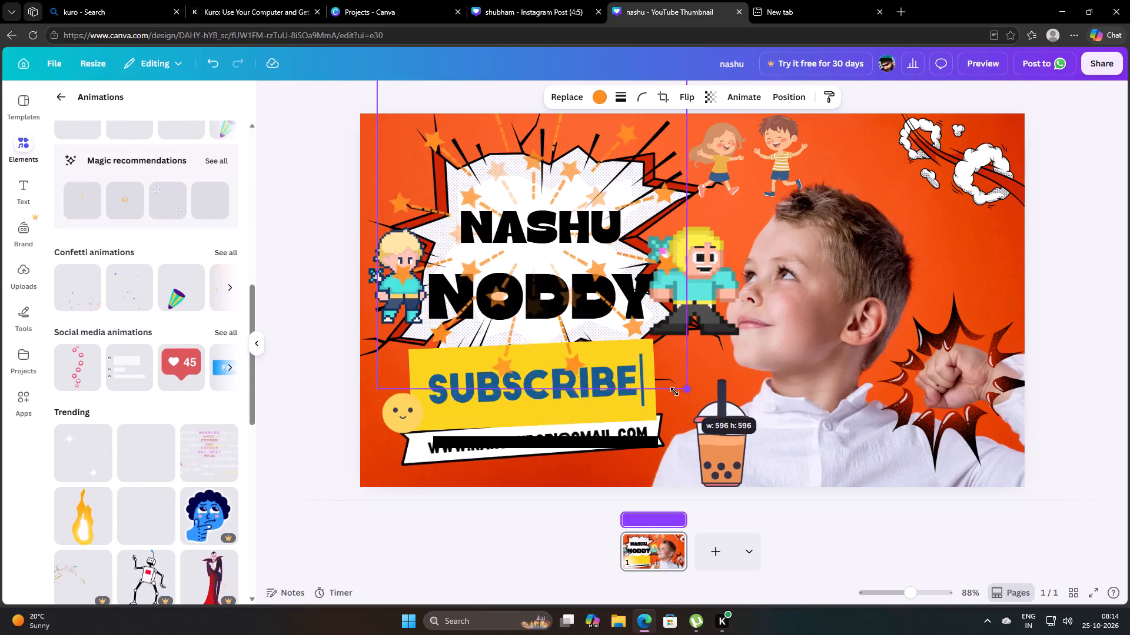
{"action": "left_click_drag", "start_coordinate": [674, 392], "coordinate": [611, 322]}
{"action": "left_click_drag", "start_coordinate": [540, 210], "coordinate": [574, 246]}
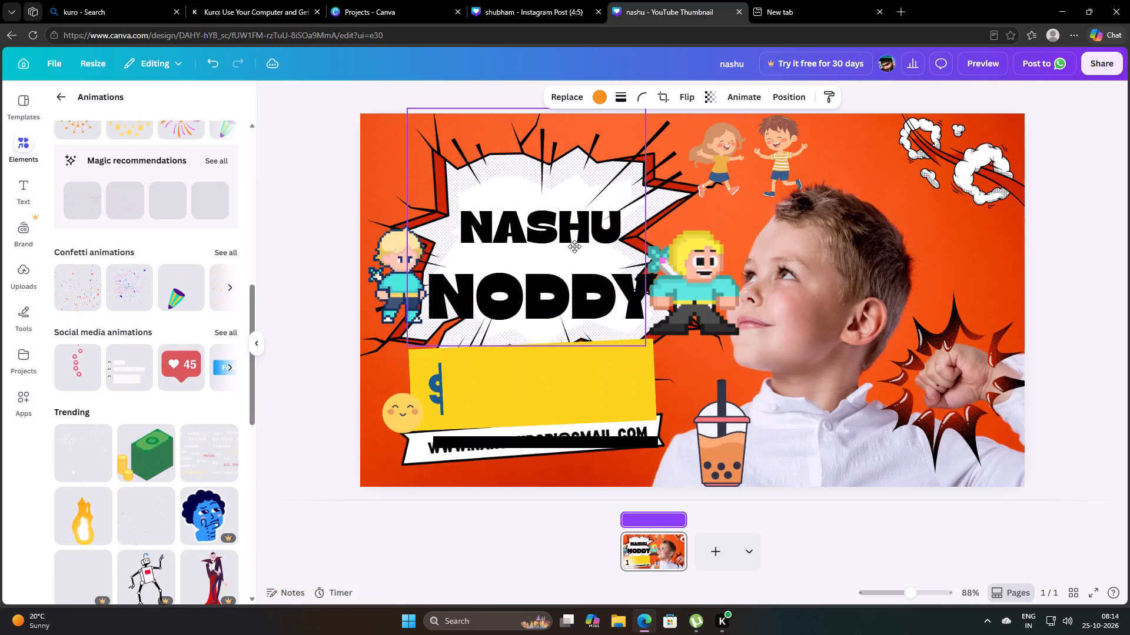
{"action": "left_click_drag", "start_coordinate": [574, 246], "coordinate": [586, 266]}
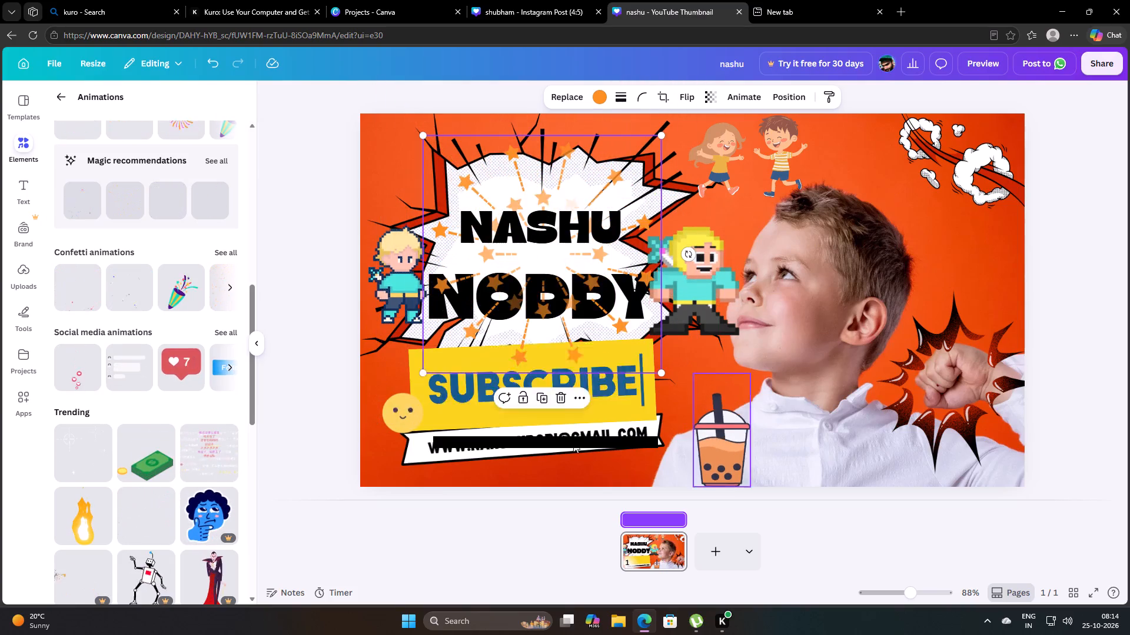
Add the green money stack with coins animation, shrink it to a small icon and place it between the "SUBSCRIBE" sticker and the bubble tea.
{"action": "left_click", "coordinate": [144, 463]}
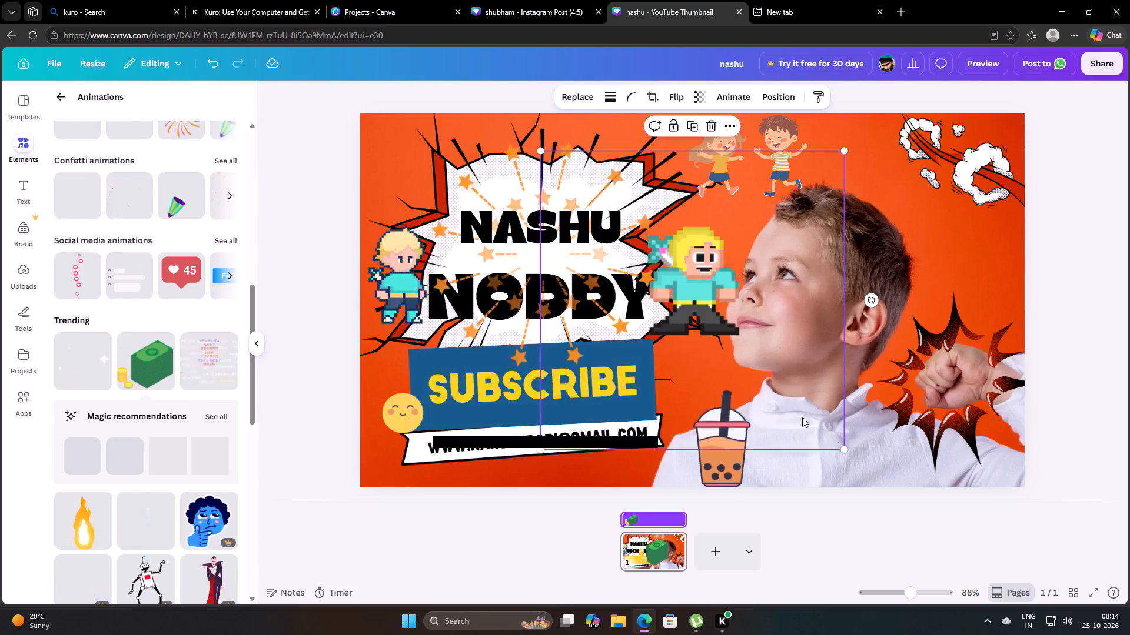
{"action": "left_click_drag", "start_coordinate": [845, 445], "coordinate": [657, 231]}
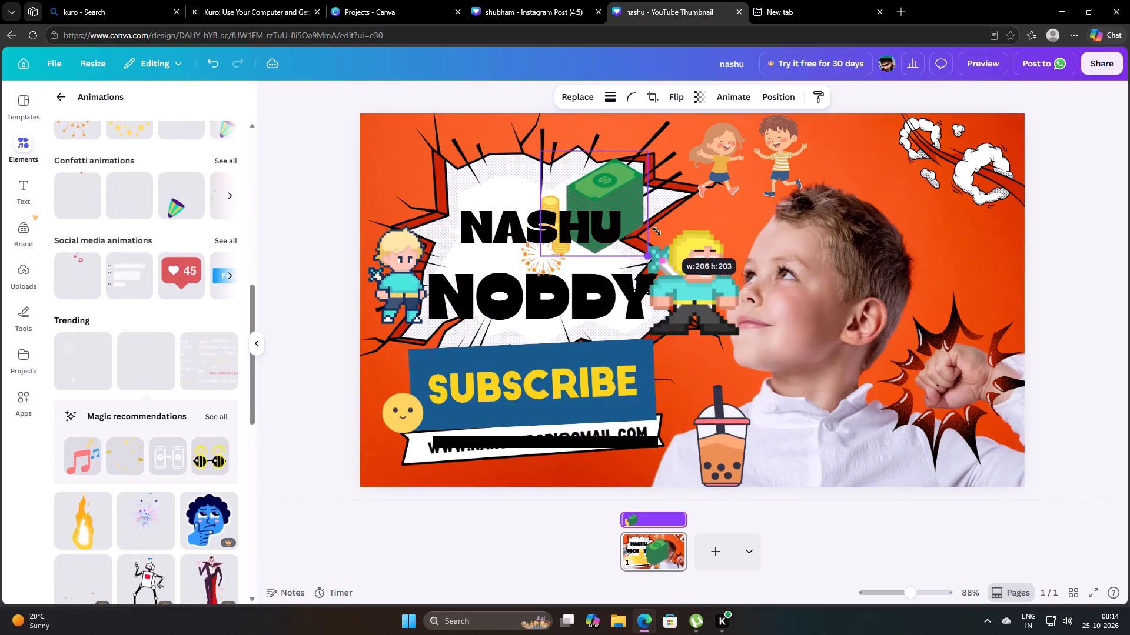
{"action": "left_click_drag", "start_coordinate": [657, 231], "coordinate": [594, 194]}
{"action": "left_click_drag", "start_coordinate": [569, 175], "coordinate": [672, 409]}
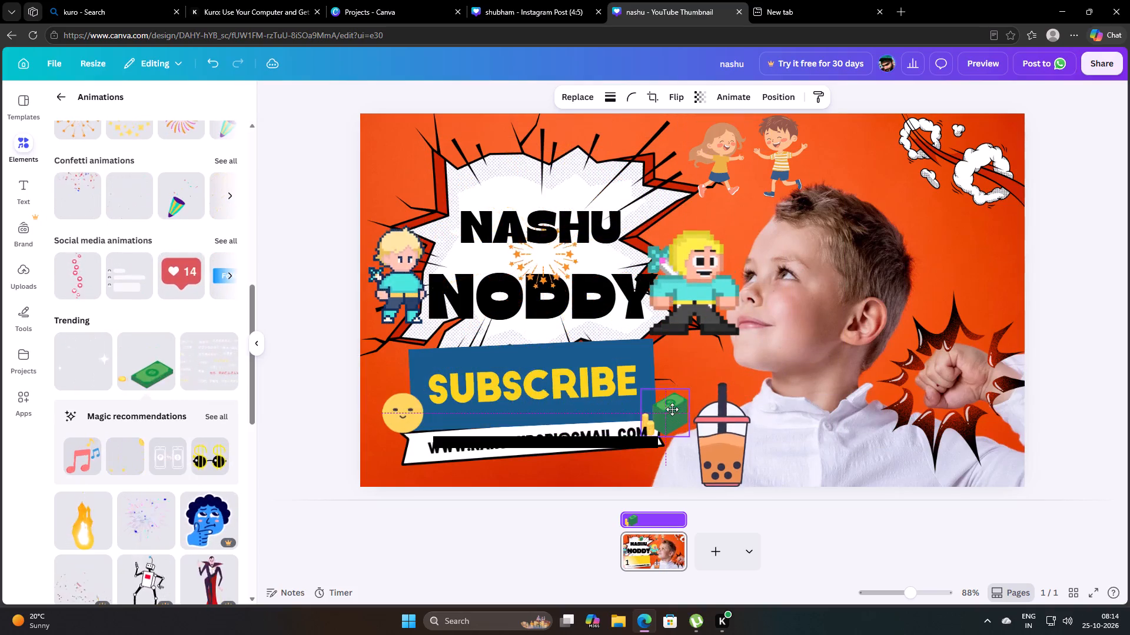
{"action": "left_click_drag", "start_coordinate": [672, 409], "coordinate": [674, 398]}
Add the orange autumn maple branch animation, shrink it and place it at the page's right edge between the smoke cloud and the fist burst.
{"action": "scroll", "coordinate": [237, 499], "scroll_direction": "down", "scroll_amount": 3}
{"action": "scroll", "coordinate": [180, 539], "scroll_direction": "down", "scroll_amount": 3}
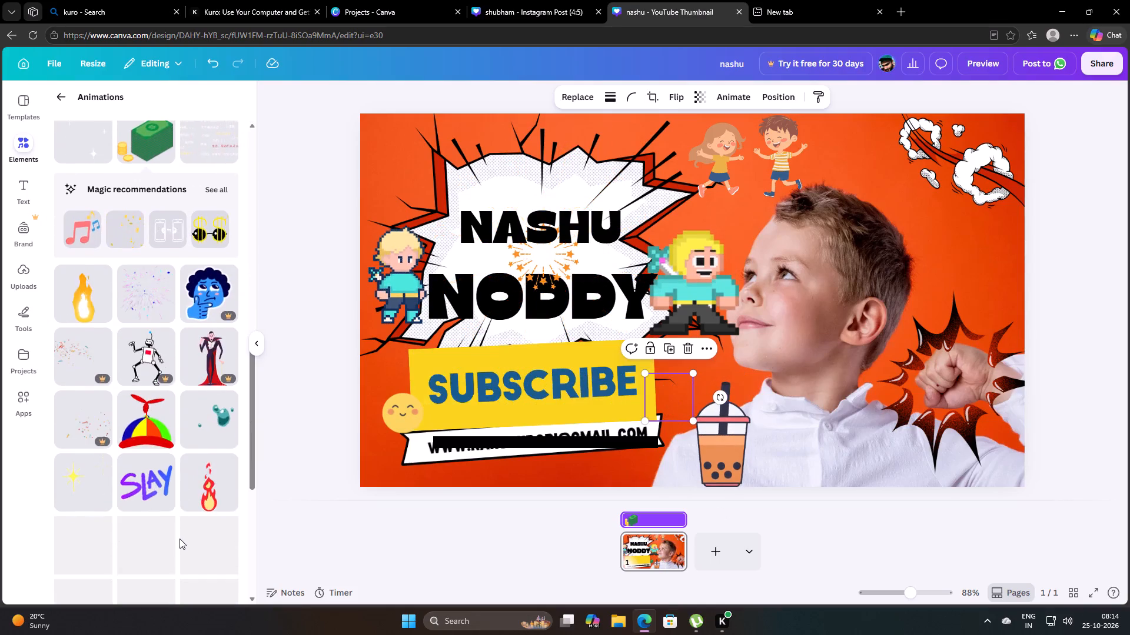
{"action": "scroll", "coordinate": [194, 452], "scroll_direction": "down", "scroll_amount": 2}
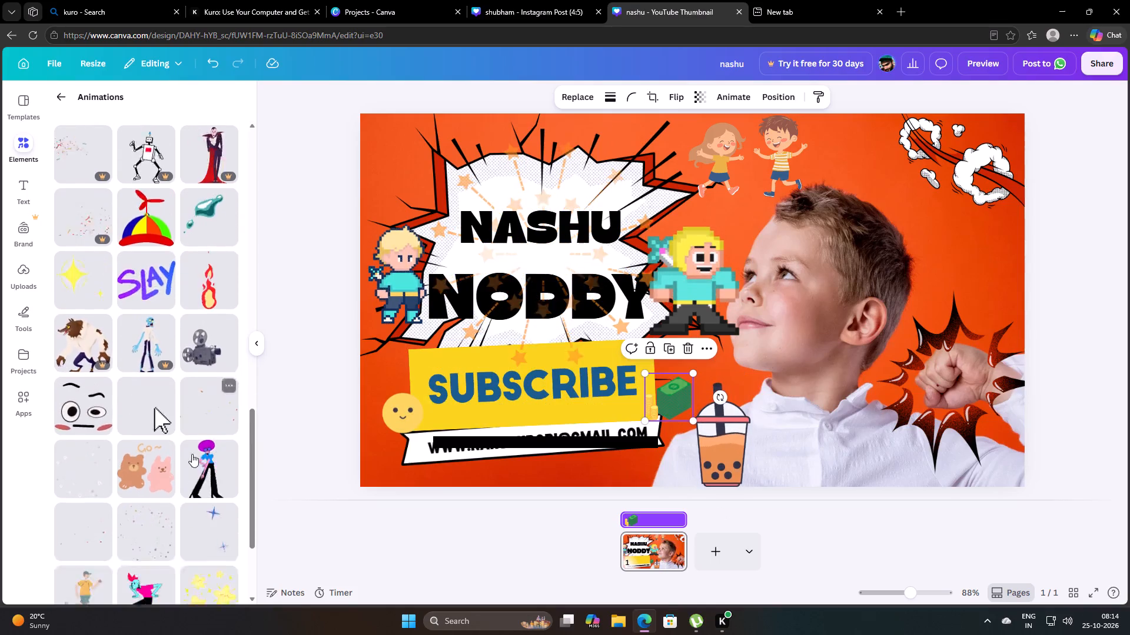
{"action": "scroll", "coordinate": [191, 456], "scroll_direction": "down", "scroll_amount": 3}
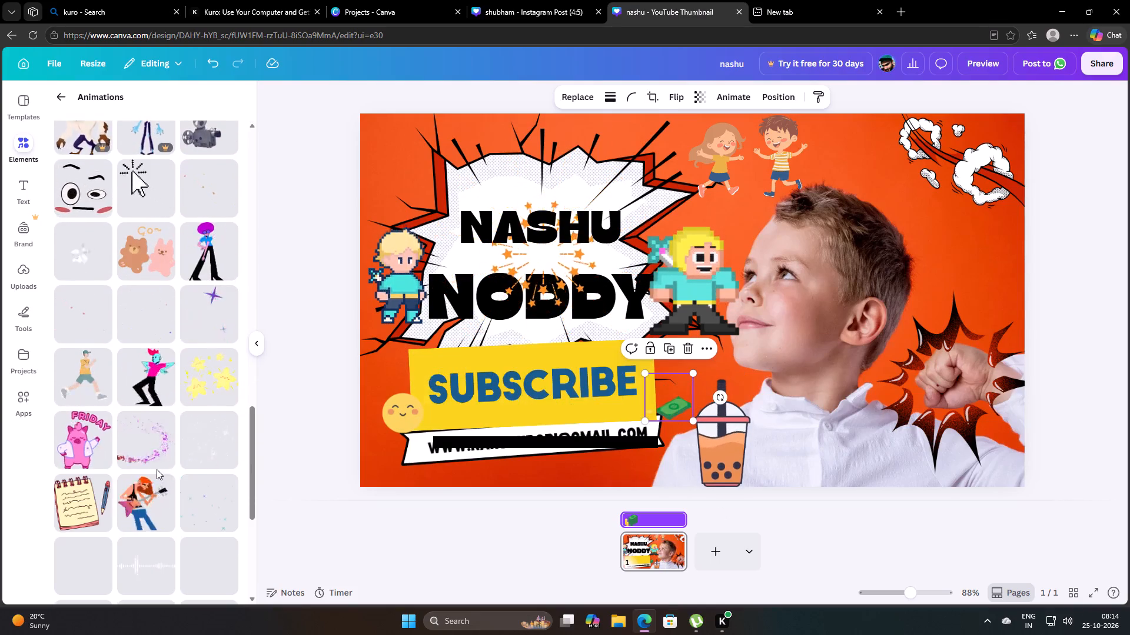
{"action": "scroll", "coordinate": [151, 500], "scroll_direction": "down", "scroll_amount": 3}
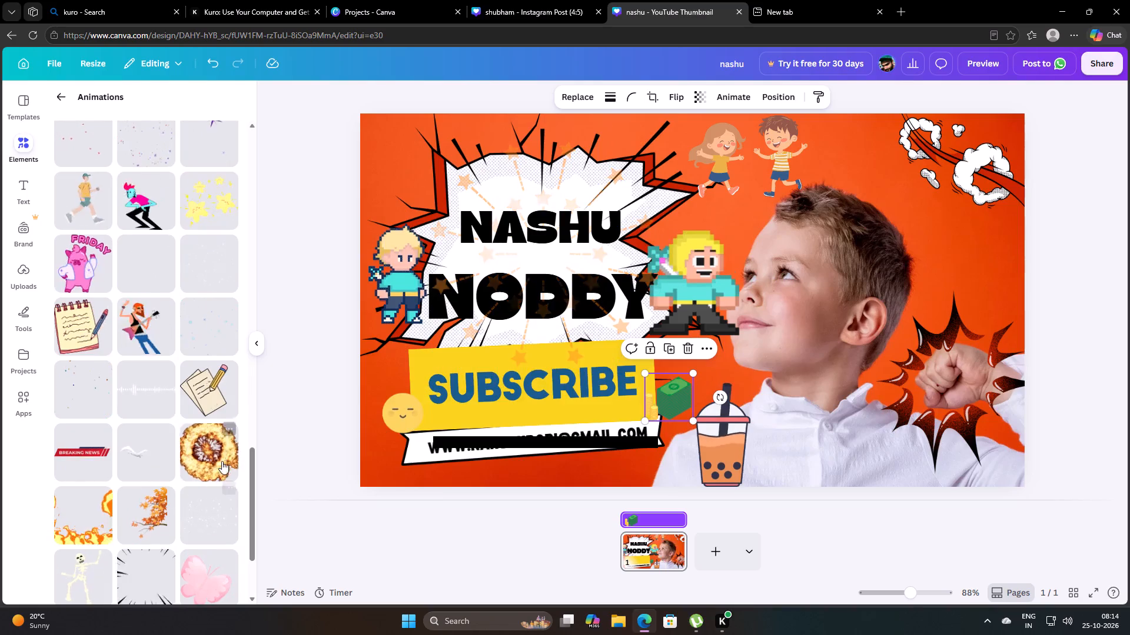
{"action": "left_click", "coordinate": [159, 516]}
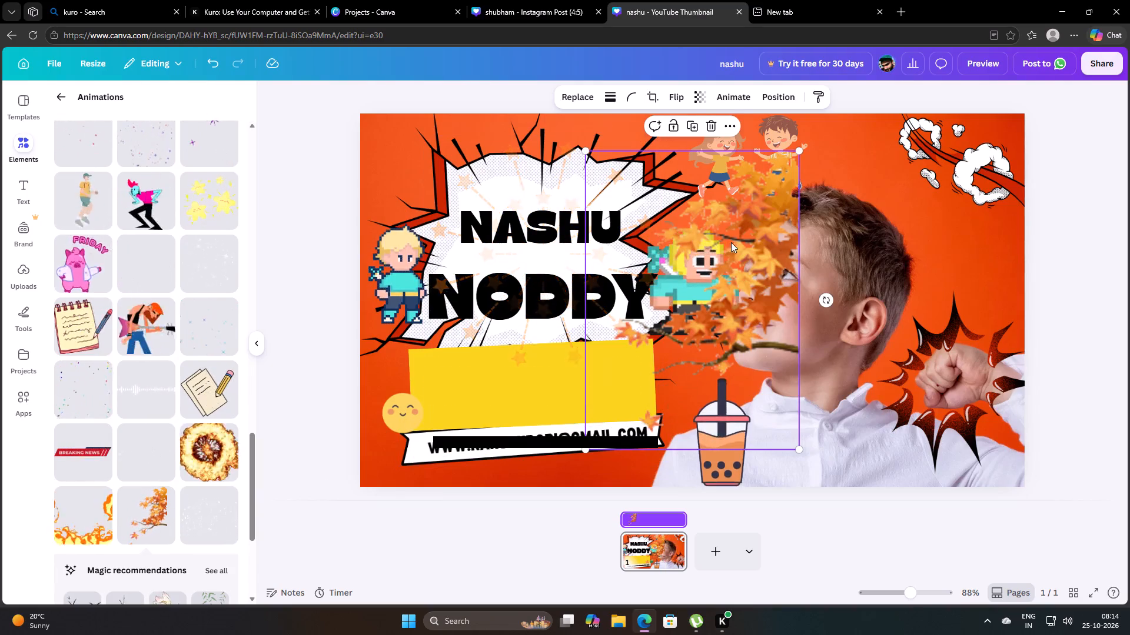
{"action": "left_click_drag", "start_coordinate": [731, 242], "coordinate": [963, 175]}
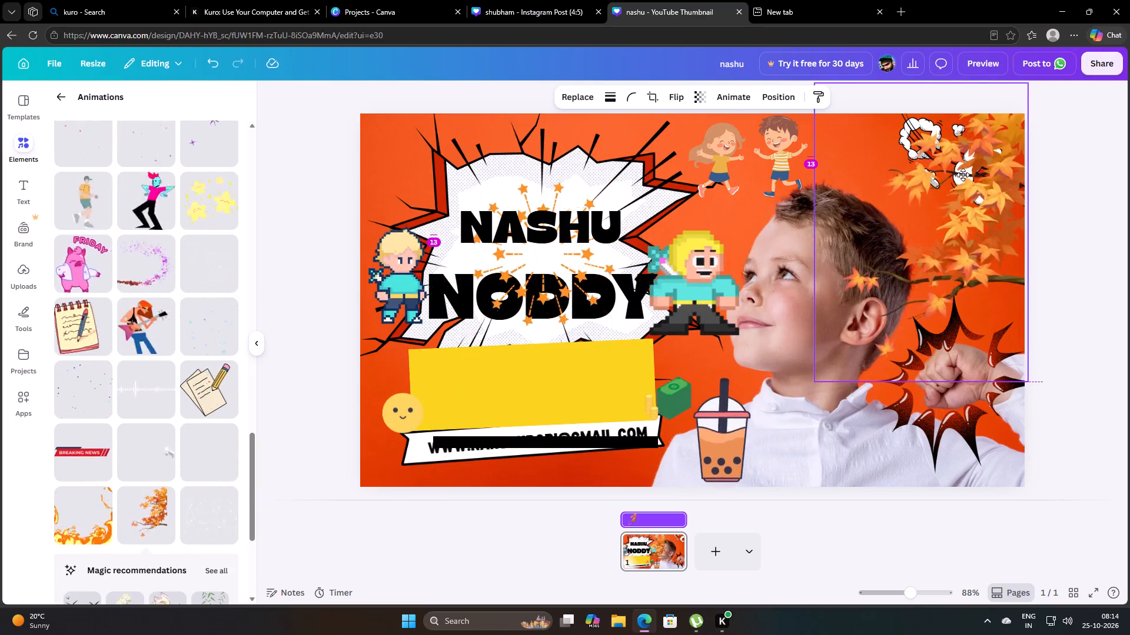
{"action": "left_click_drag", "start_coordinate": [963, 175], "coordinate": [913, 203]}
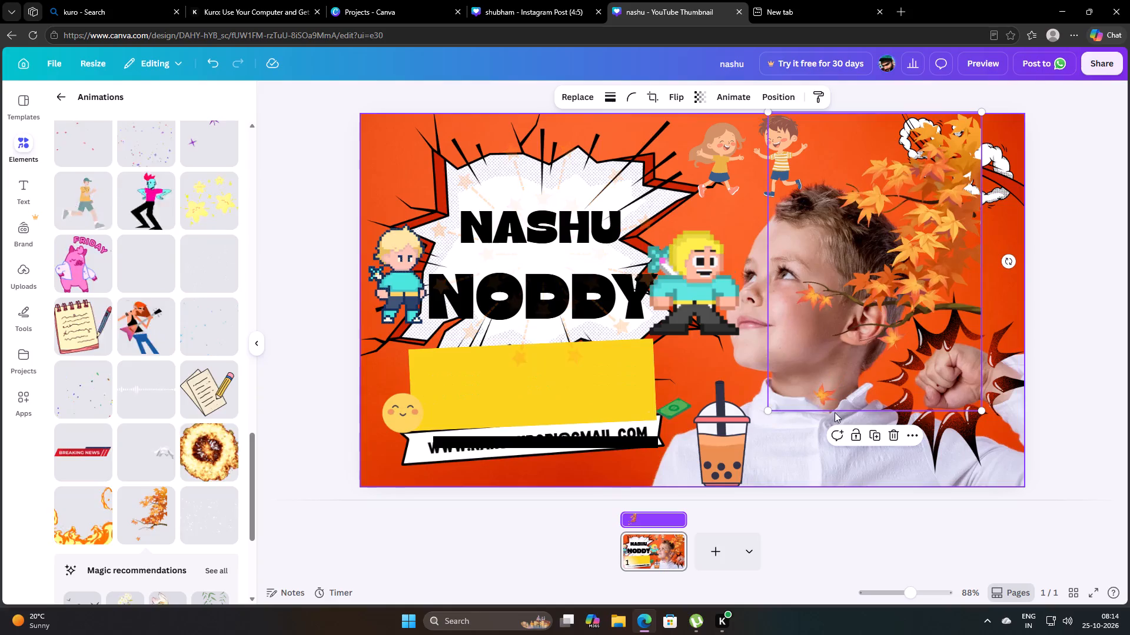
{"action": "left_click_drag", "start_coordinate": [981, 413], "coordinate": [898, 230]}
{"action": "left_click_drag", "start_coordinate": [842, 188], "coordinate": [987, 250]}
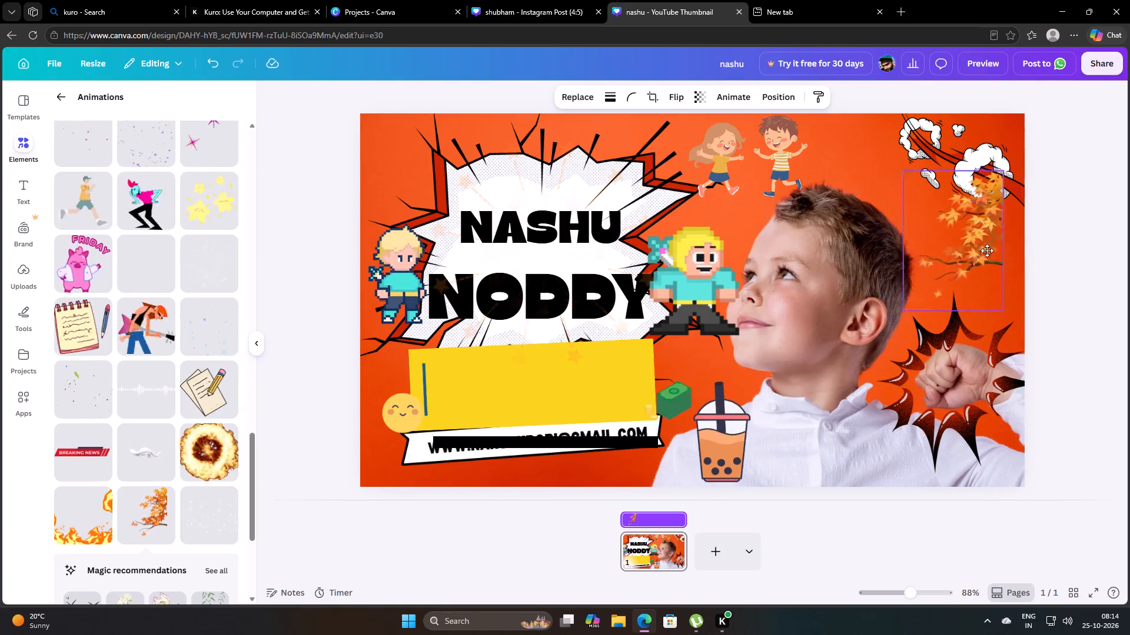
{"action": "left_click_drag", "start_coordinate": [987, 250], "coordinate": [1001, 263]}
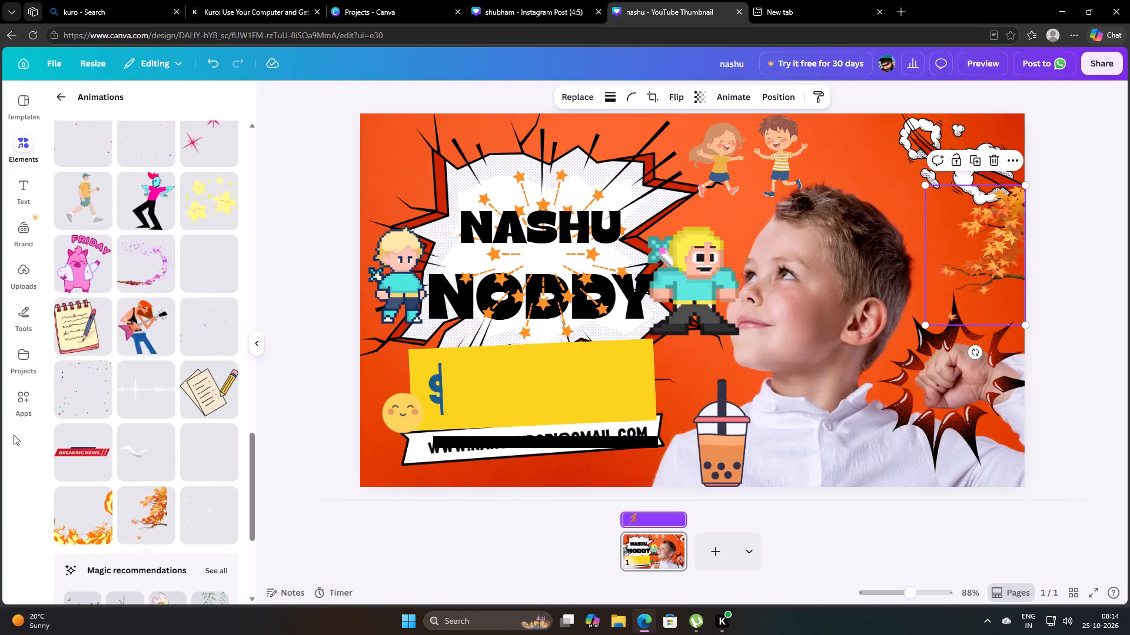
Add the orange flames animation, move it to the page's bottom-left corner and shrink it to about half the page height.
{"action": "scroll", "coordinate": [144, 519], "scroll_direction": "down", "scroll_amount": 2}
{"action": "left_click", "coordinate": [67, 403]}
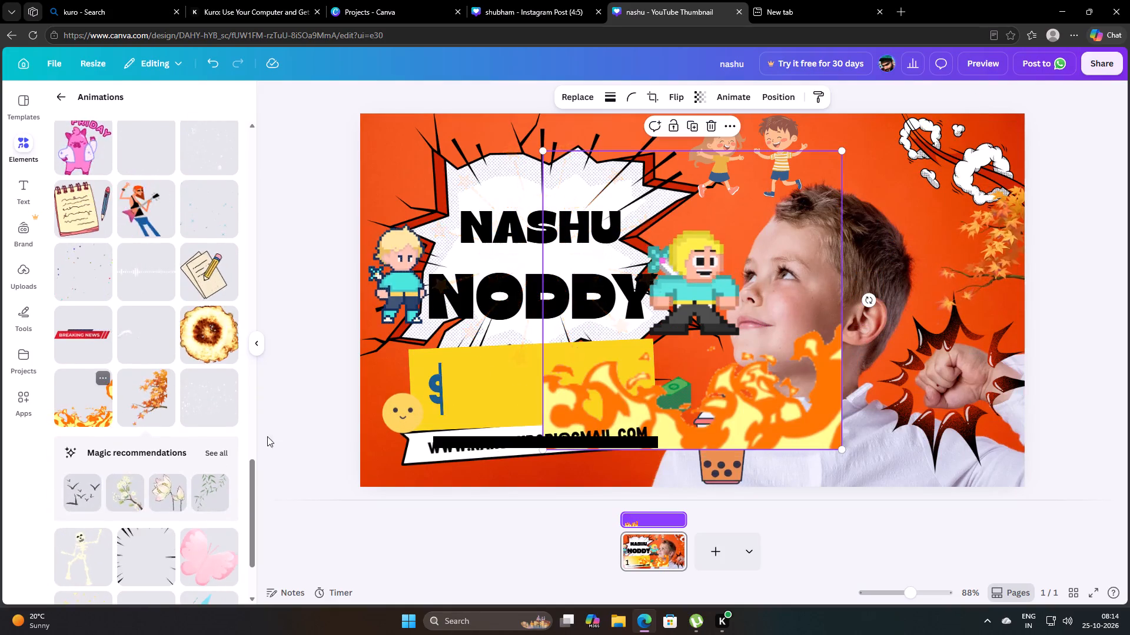
{"action": "left_click_drag", "start_coordinate": [747, 387], "coordinate": [581, 420]}
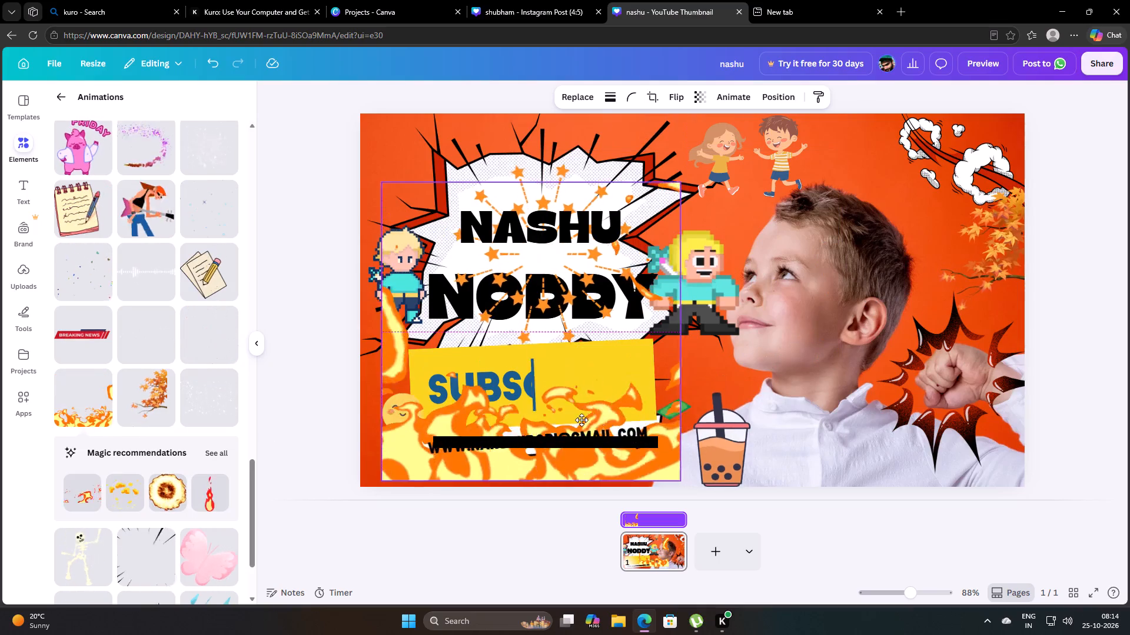
{"action": "left_click_drag", "start_coordinate": [581, 420], "coordinate": [568, 423]}
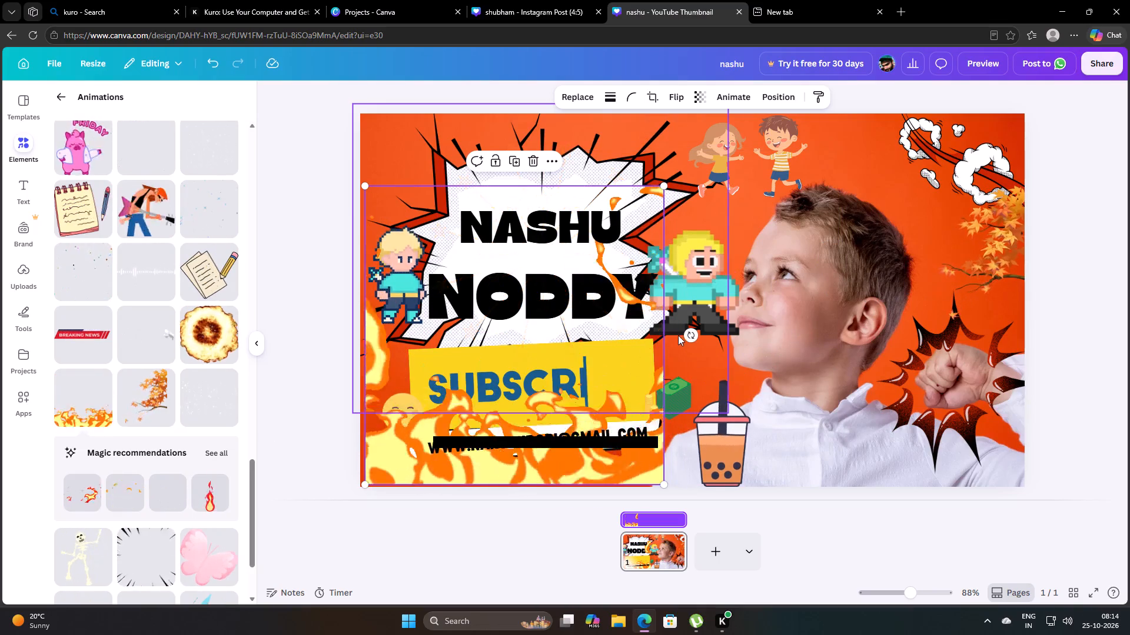
{"action": "left_click_drag", "start_coordinate": [666, 188], "coordinate": [786, 210]}
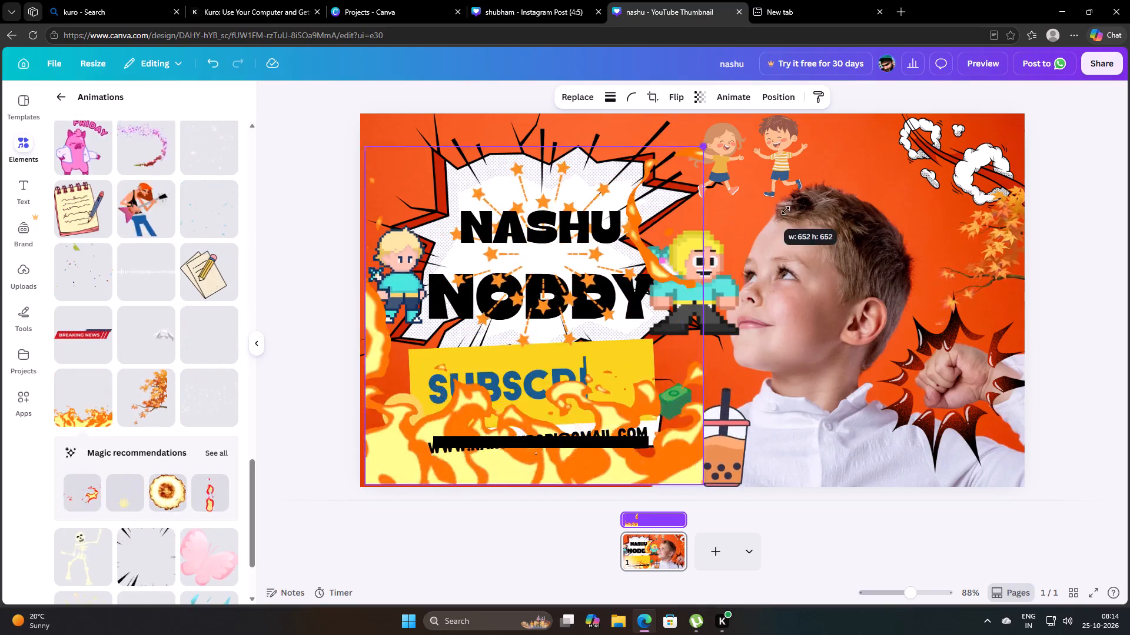
{"action": "left_click_drag", "start_coordinate": [786, 210], "coordinate": [991, 219]}
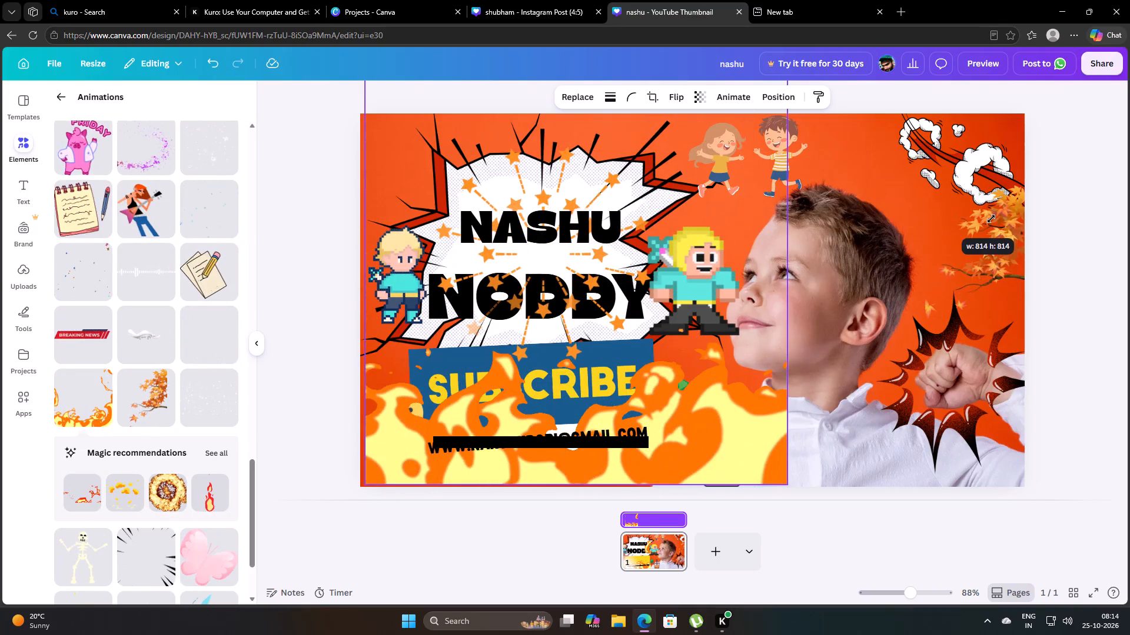
{"action": "left_click_drag", "start_coordinate": [991, 219], "coordinate": [697, 347]}
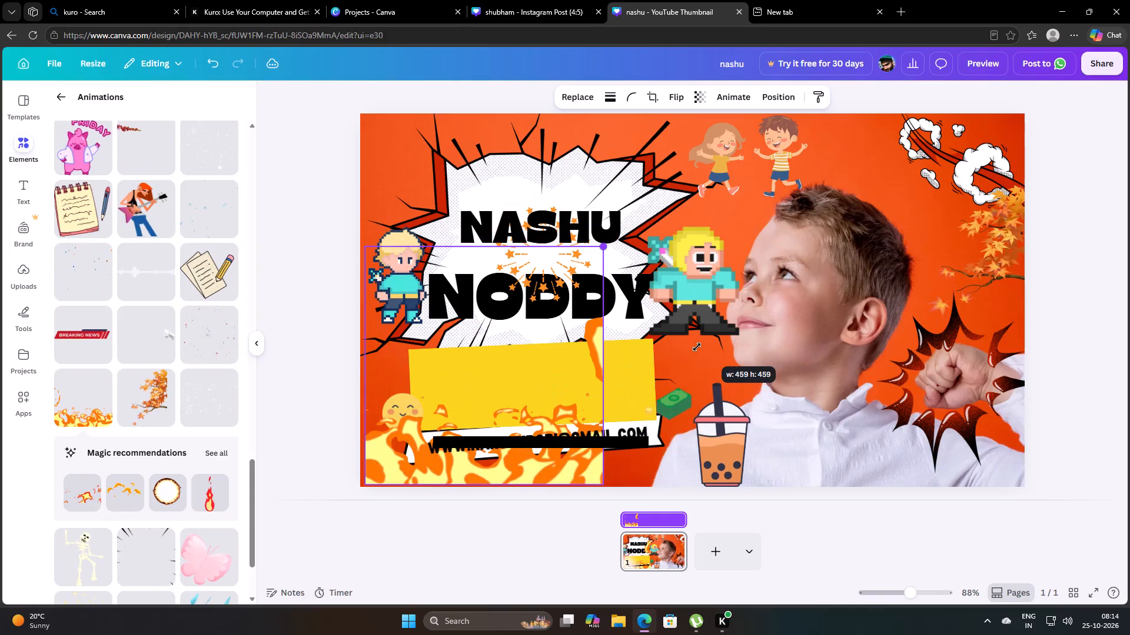
{"action": "left_click_drag", "start_coordinate": [697, 347], "coordinate": [596, 367]}
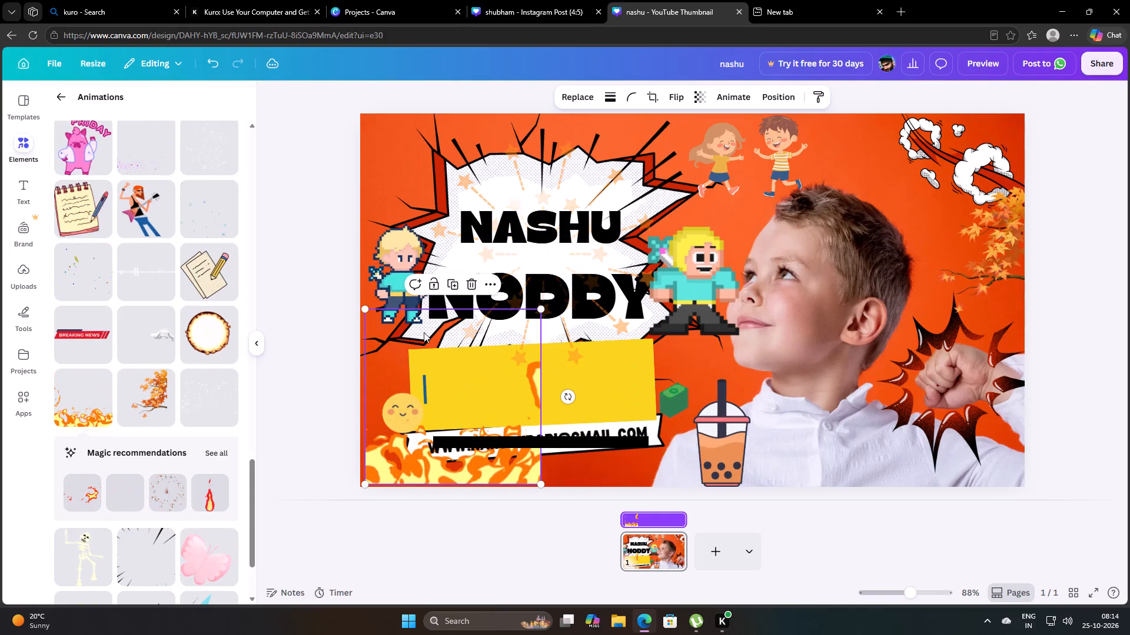
Tilt the flames slightly to match the "SUBSCRIBE" sticker, enlarge them to nearly its width and place them over its lower part and the address banner.
{"action": "left_click_drag", "start_coordinate": [568, 395], "coordinate": [575, 396]}
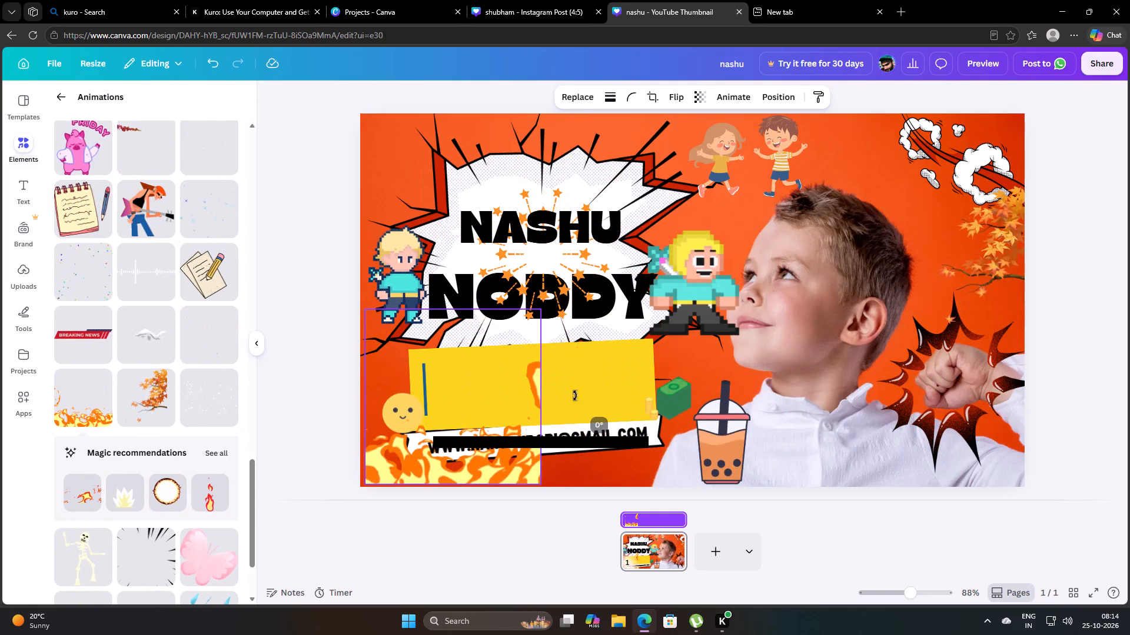
{"action": "left_click_drag", "start_coordinate": [575, 396], "coordinate": [636, 389]}
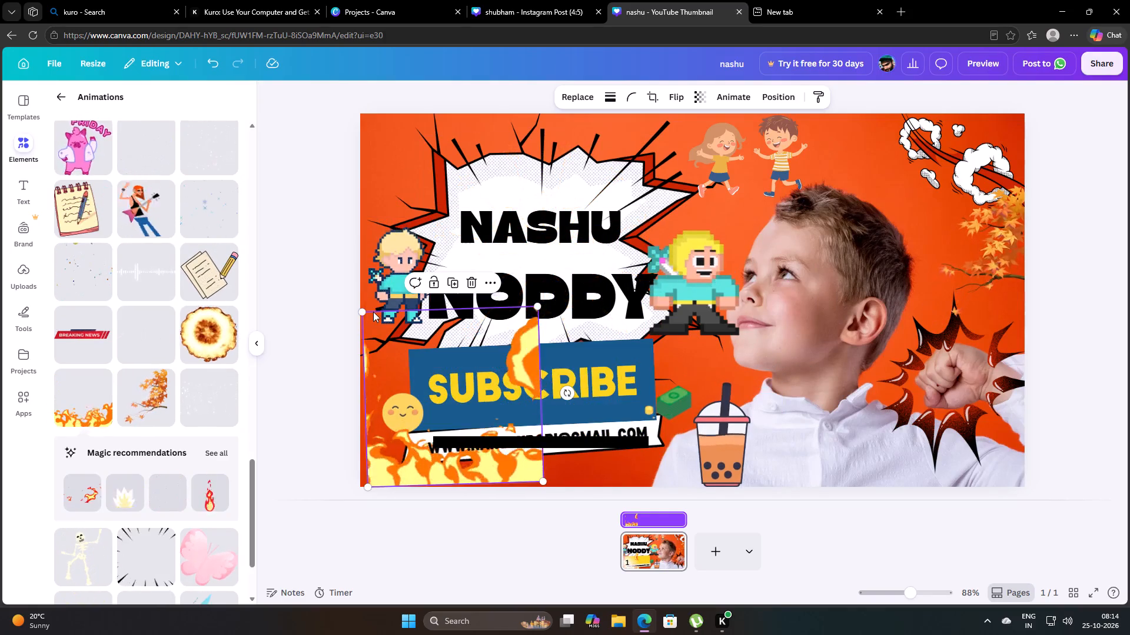
{"action": "left_click_drag", "start_coordinate": [363, 311], "coordinate": [431, 315]}
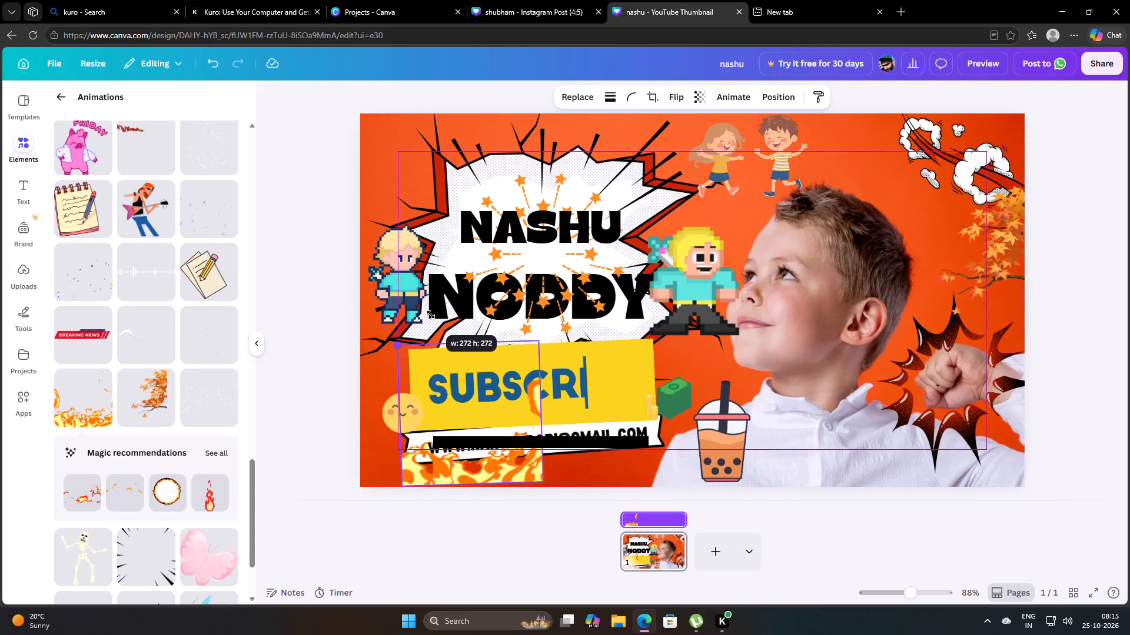
{"action": "left_click_drag", "start_coordinate": [500, 407], "coordinate": [501, 390]}
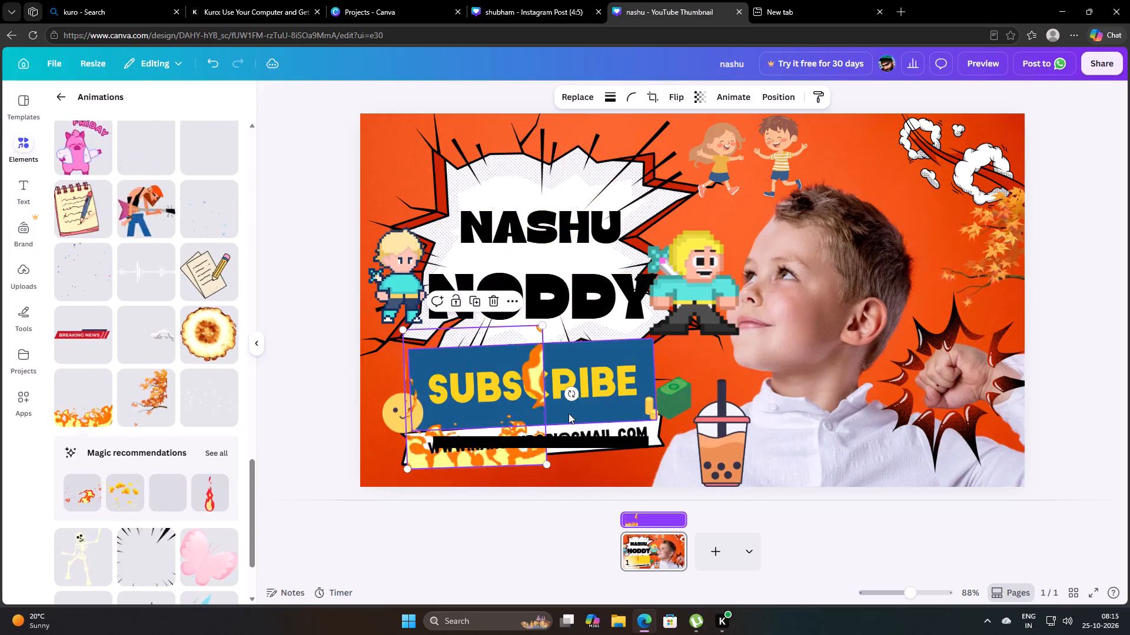
{"action": "left_click_drag", "start_coordinate": [572, 397], "coordinate": [599, 396]}
{"action": "left_click_drag", "start_coordinate": [550, 464], "coordinate": [596, 452]}
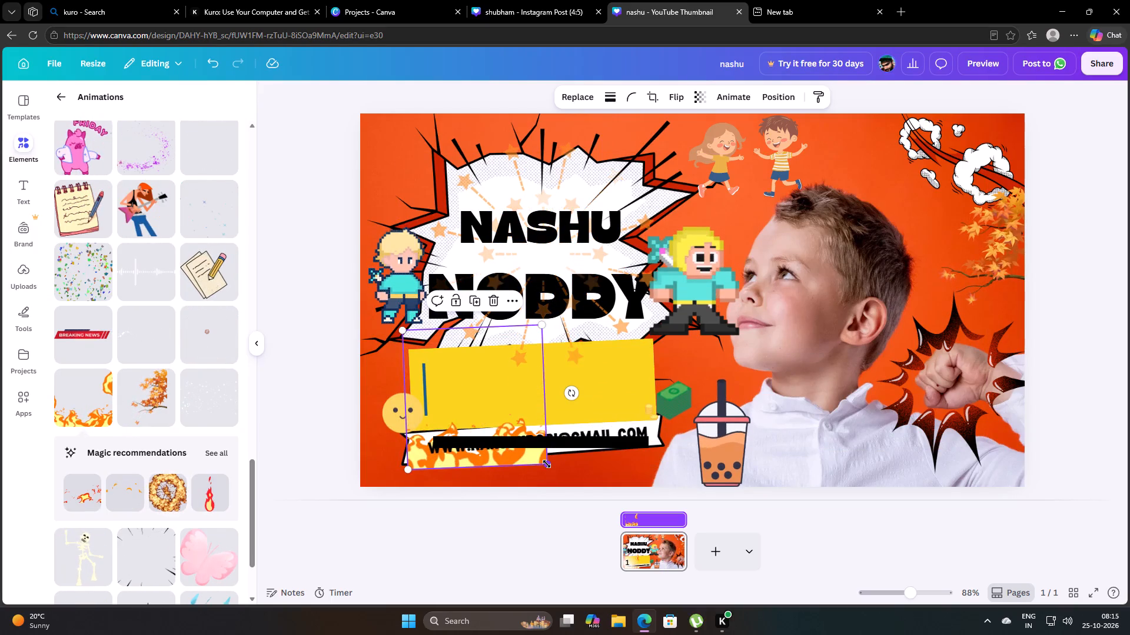
{"action": "left_click_drag", "start_coordinate": [516, 417], "coordinate": [519, 392]}
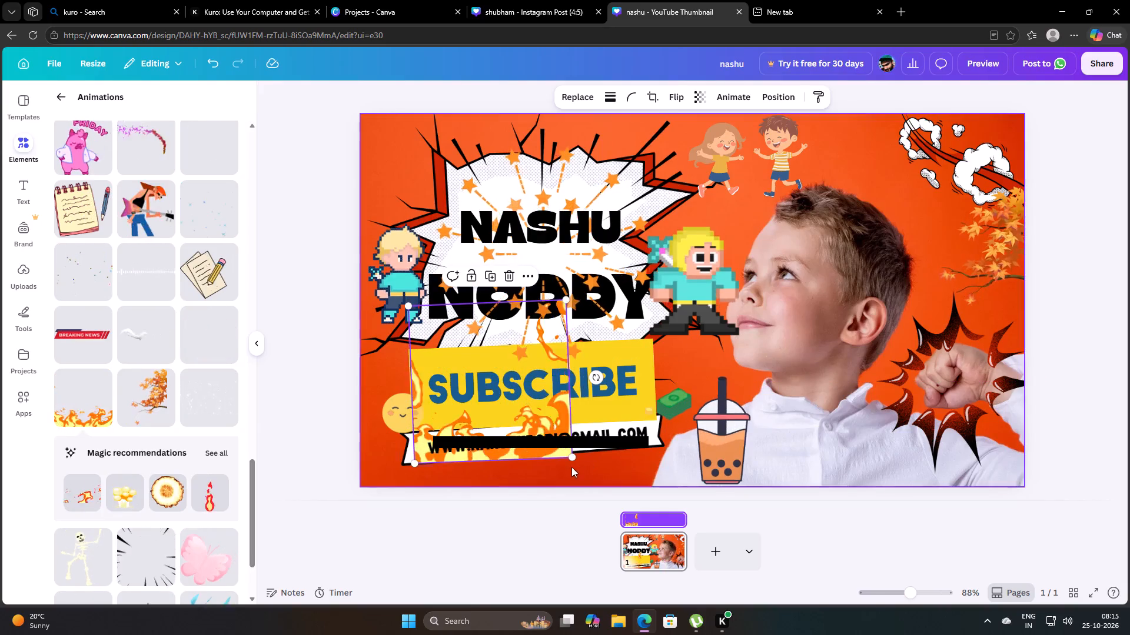
{"action": "left_click_drag", "start_coordinate": [575, 453], "coordinate": [663, 447]}
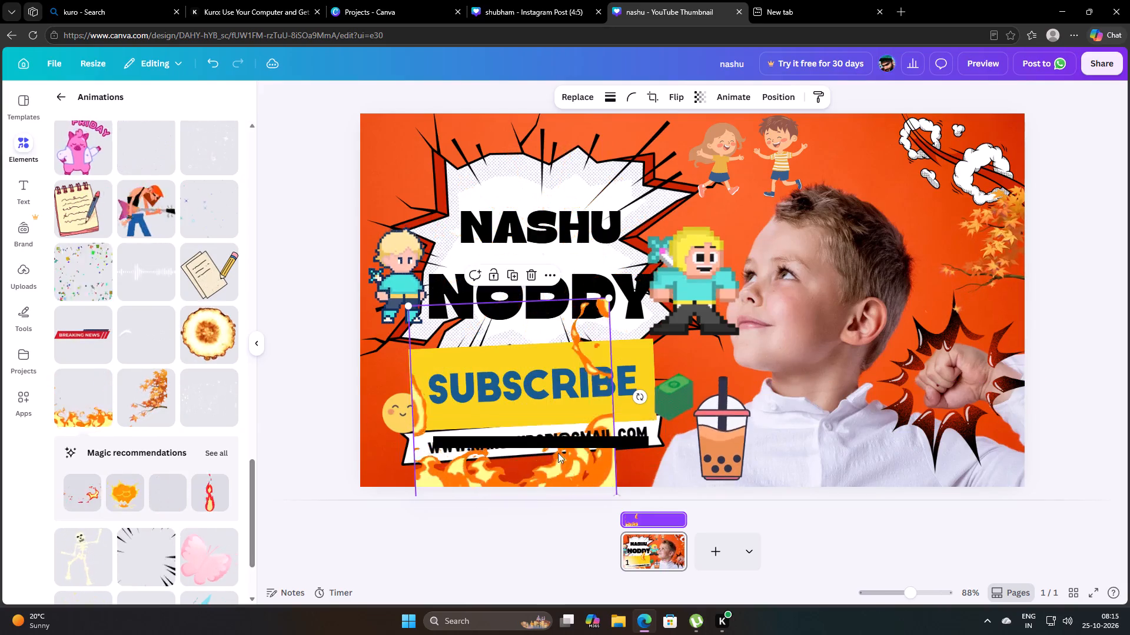
{"action": "left_click_drag", "start_coordinate": [550, 442], "coordinate": [571, 398]}
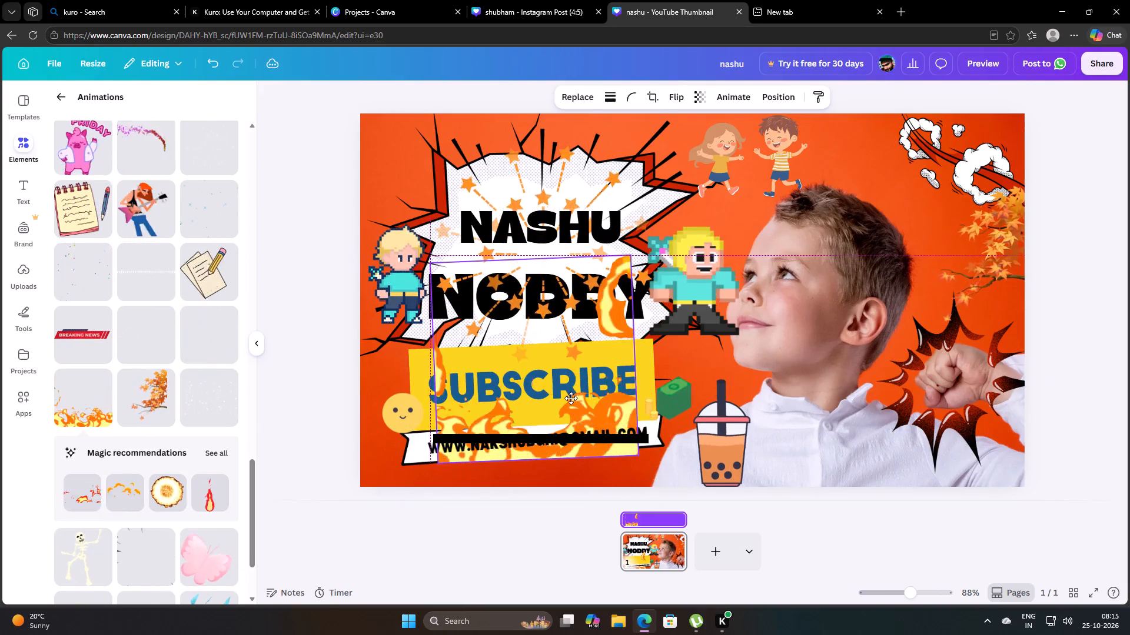
{"action": "left_click_drag", "start_coordinate": [571, 398], "coordinate": [553, 397]}
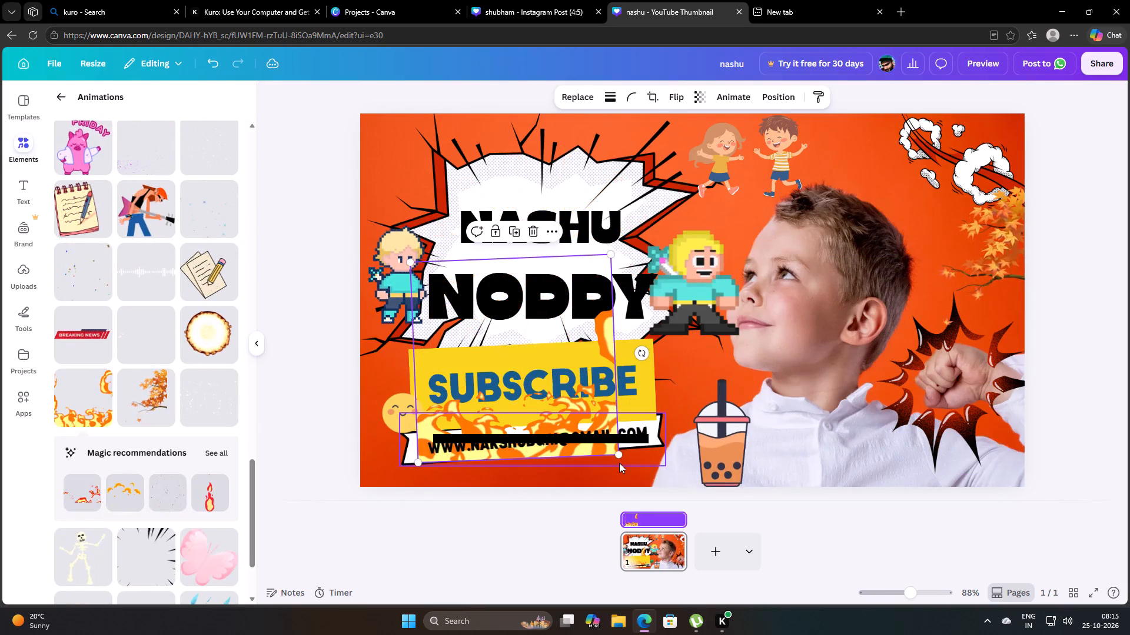
{"action": "left_click_drag", "start_coordinate": [616, 453], "coordinate": [673, 456]}
{"action": "left_click_drag", "start_coordinate": [603, 446], "coordinate": [670, 455]}
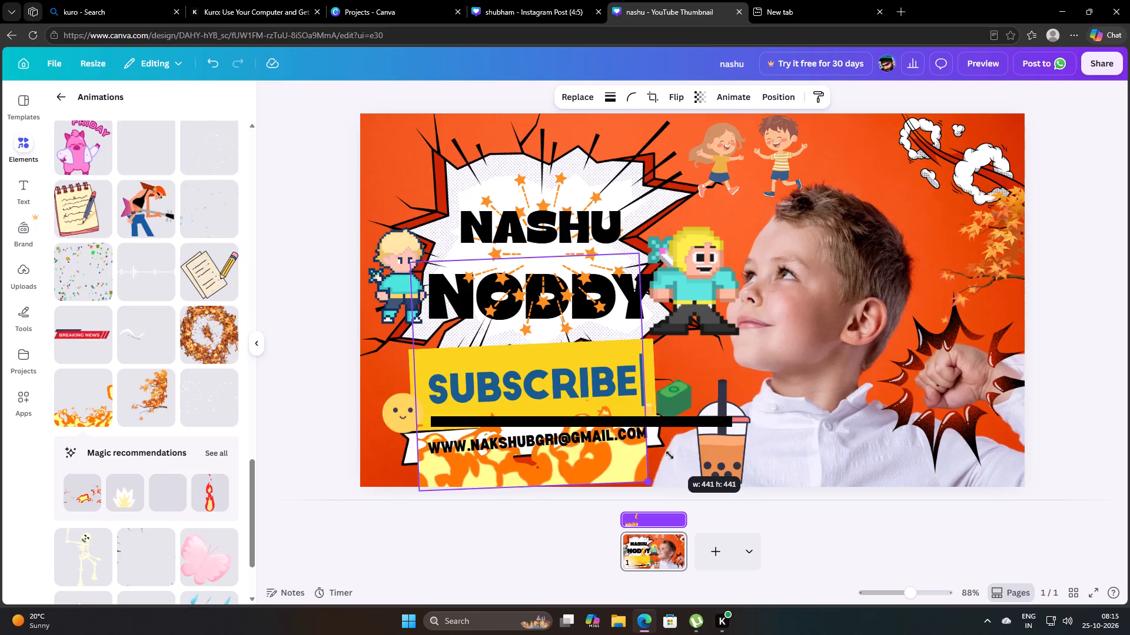
{"action": "left_click_drag", "start_coordinate": [670, 455], "coordinate": [603, 422]}
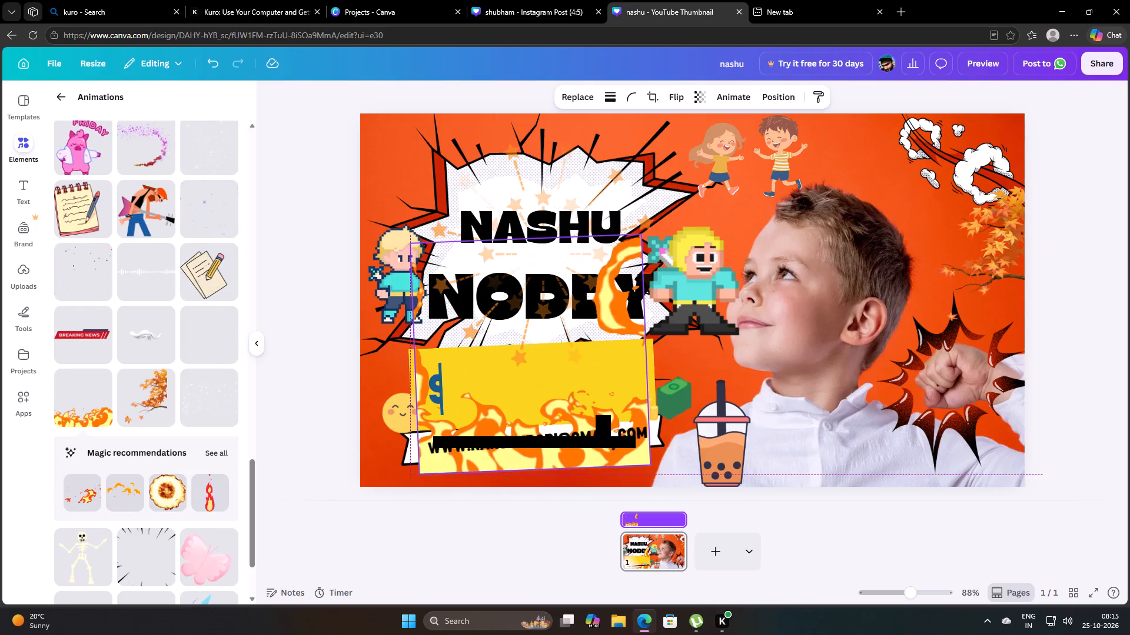
{"action": "left_click", "coordinate": [433, 544]}
{"action": "left_click", "coordinate": [815, 305]}
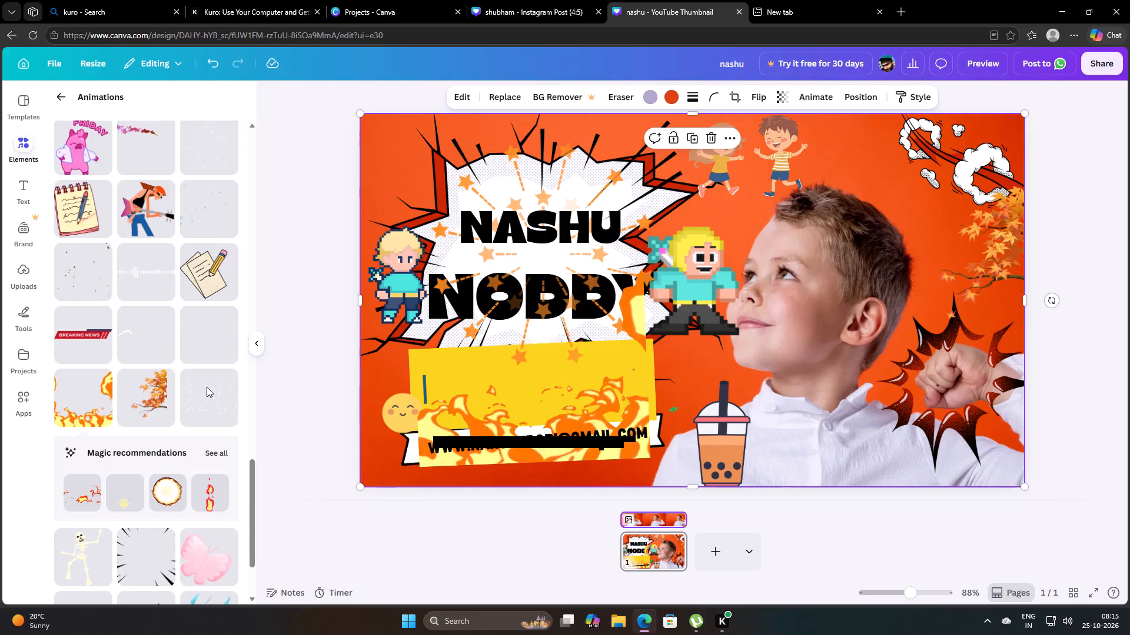
Add the pink pig "FRIDAY" animation, shrink it to a small icon and place it in the page's top-left corner above the pixel boy.
{"action": "scroll", "coordinate": [178, 377], "scroll_direction": "up", "scroll_amount": 3}
{"action": "left_click", "coordinate": [80, 332]}
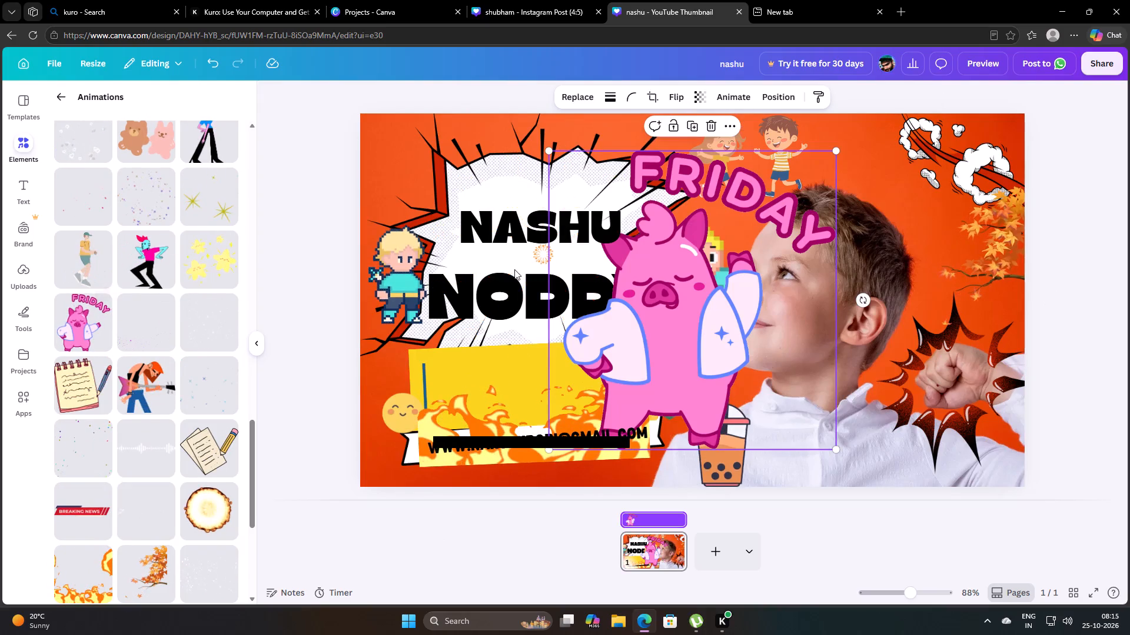
{"action": "left_click_drag", "start_coordinate": [838, 151], "coordinate": [815, 184]}
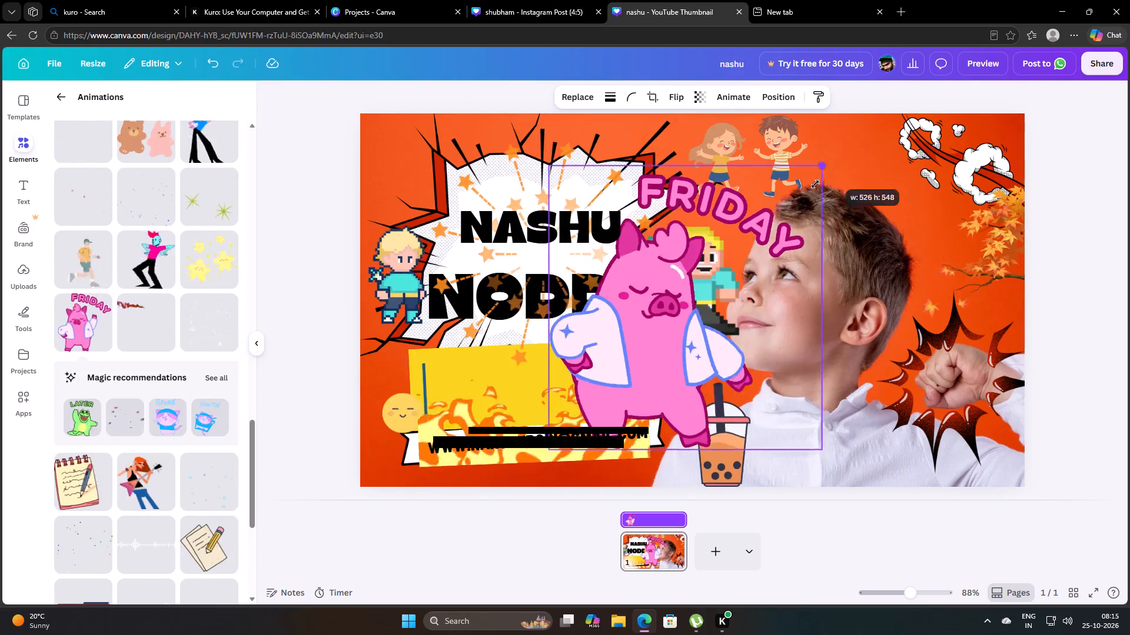
{"action": "left_click_drag", "start_coordinate": [815, 184], "coordinate": [848, 173]}
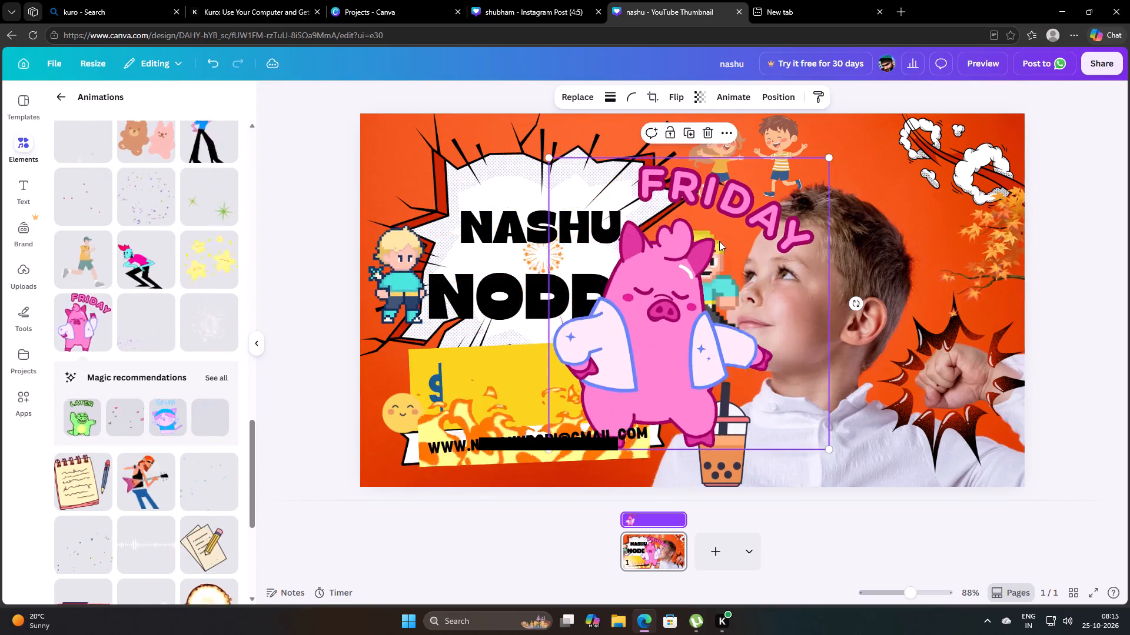
{"action": "left_click_drag", "start_coordinate": [720, 241], "coordinate": [737, 230]}
{"action": "left_click", "coordinate": [753, 215]}
{"action": "left_click", "coordinate": [771, 198]}
{"action": "left_click_drag", "start_coordinate": [846, 147], "coordinate": [799, 232]}
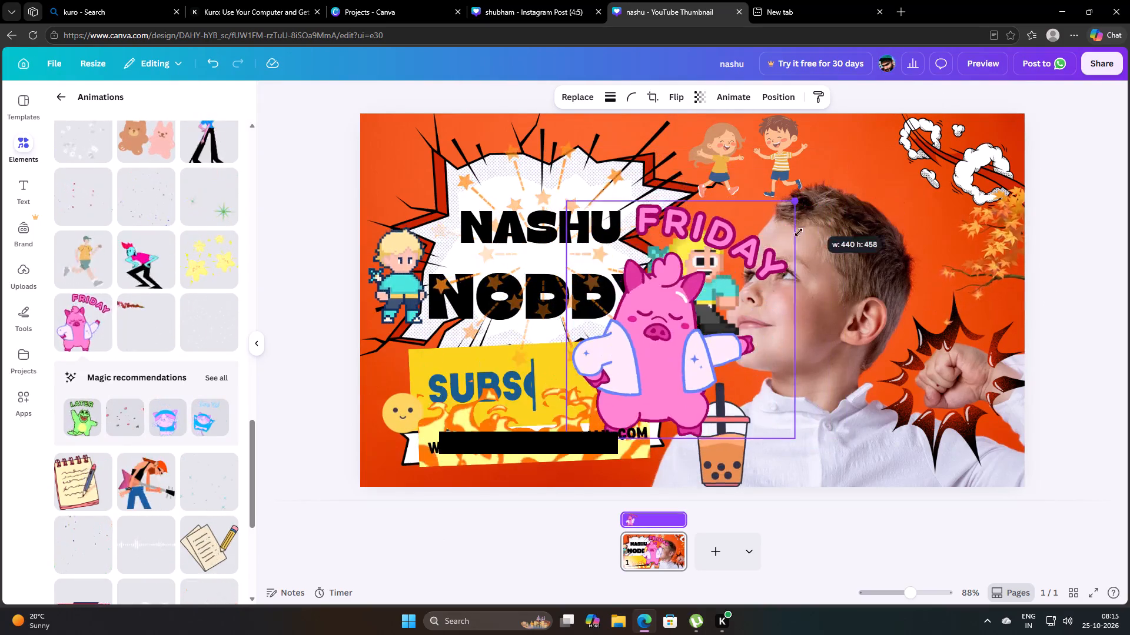
{"action": "left_click_drag", "start_coordinate": [799, 232], "coordinate": [676, 420]}
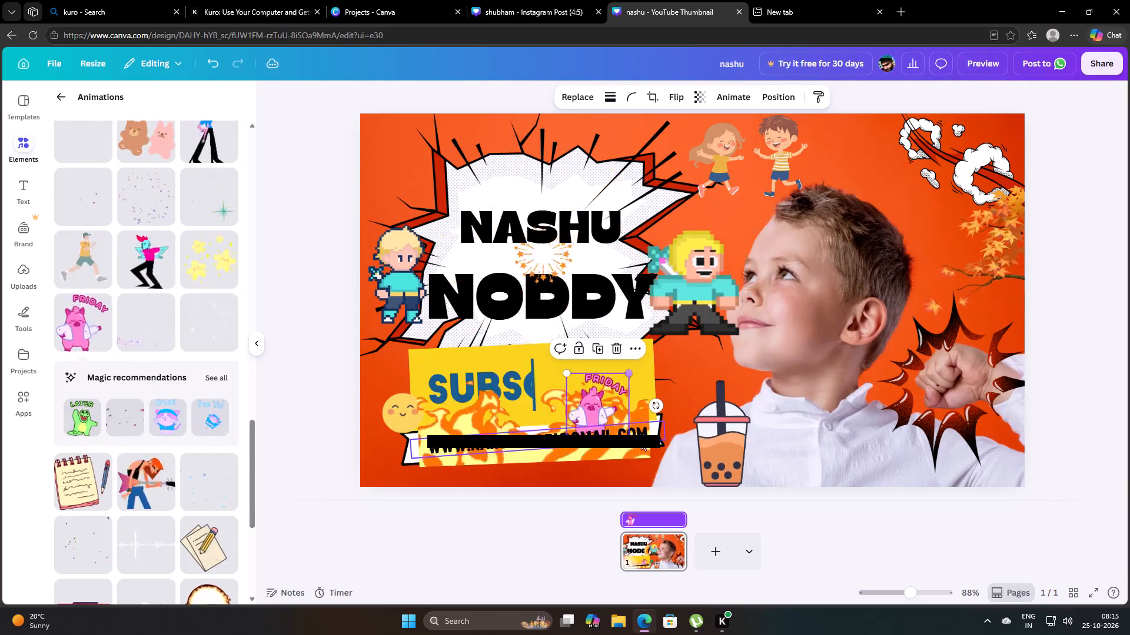
{"action": "left_click_drag", "start_coordinate": [602, 402], "coordinate": [393, 144]}
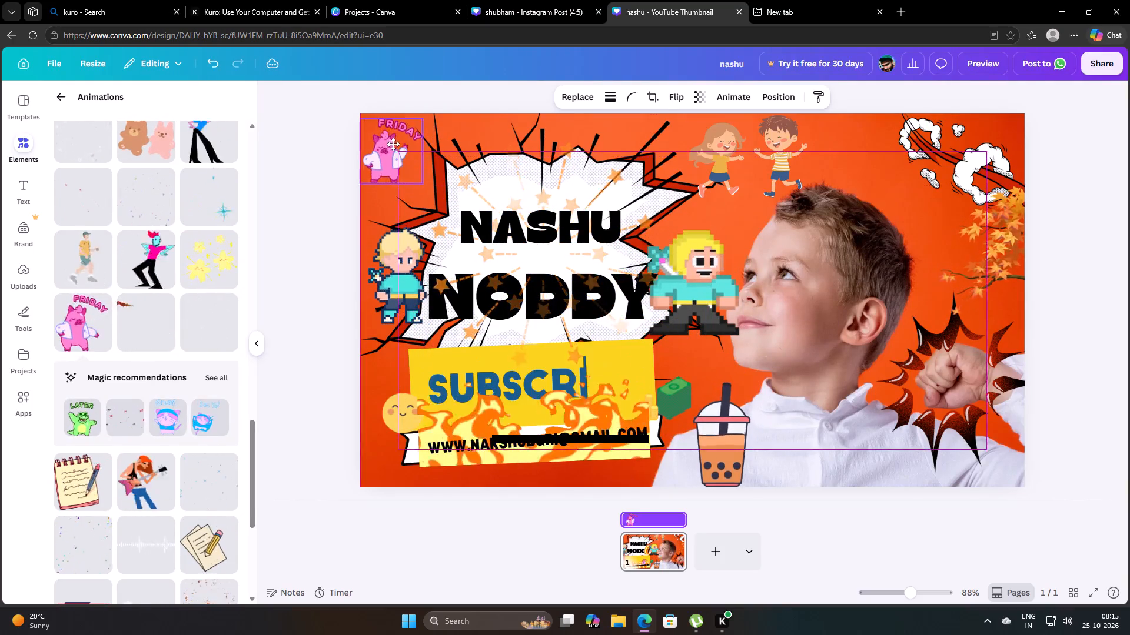
{"action": "left_click_drag", "start_coordinate": [393, 144], "coordinate": [395, 142]}
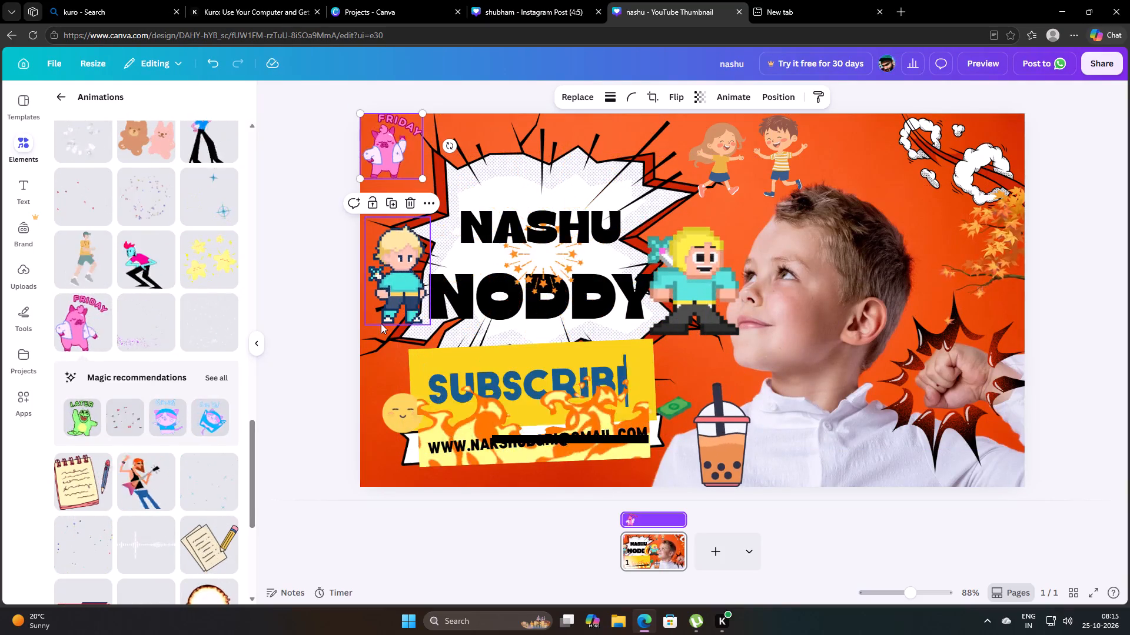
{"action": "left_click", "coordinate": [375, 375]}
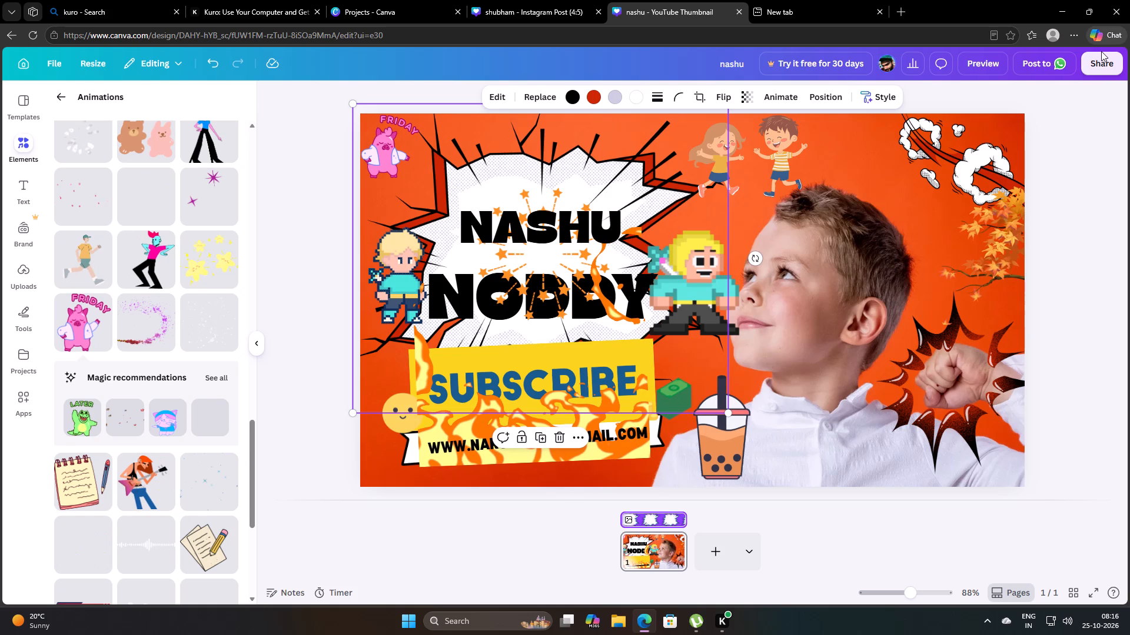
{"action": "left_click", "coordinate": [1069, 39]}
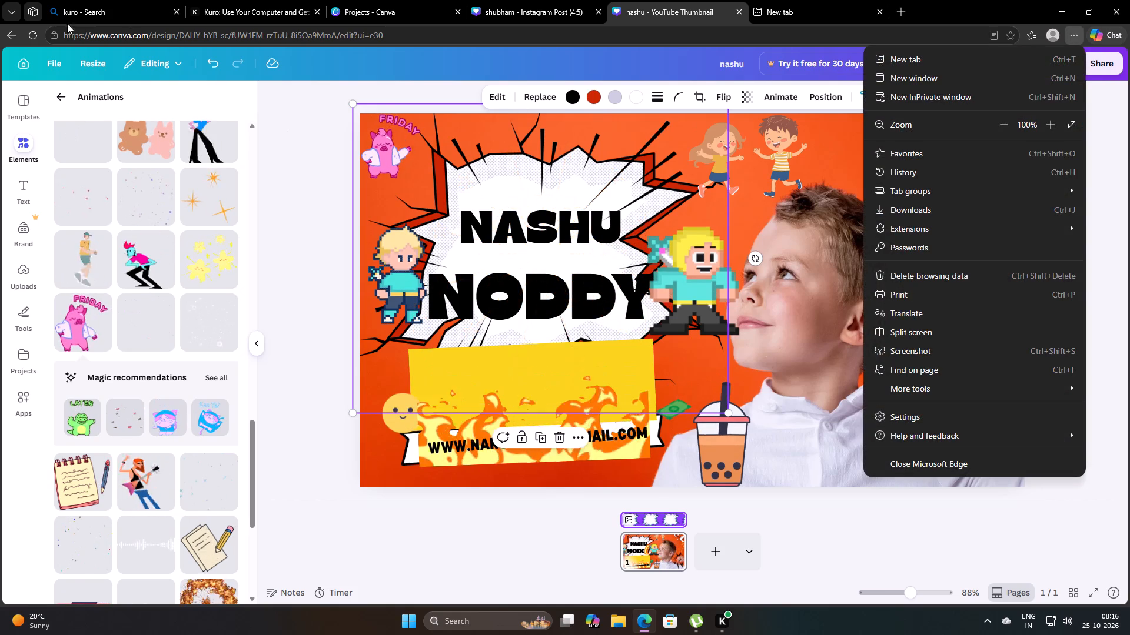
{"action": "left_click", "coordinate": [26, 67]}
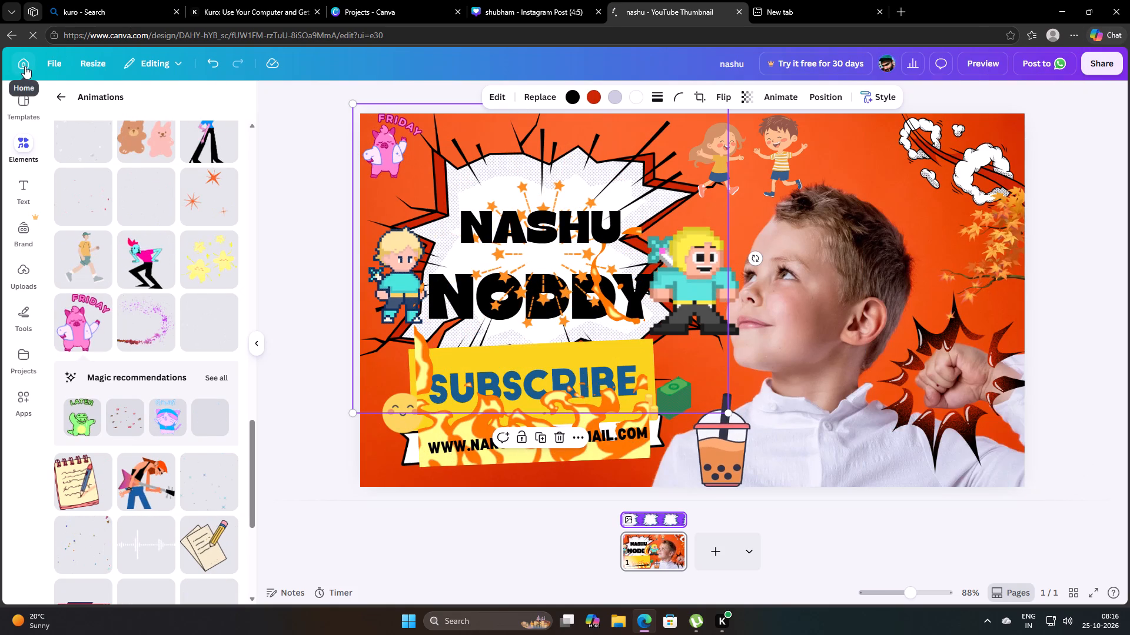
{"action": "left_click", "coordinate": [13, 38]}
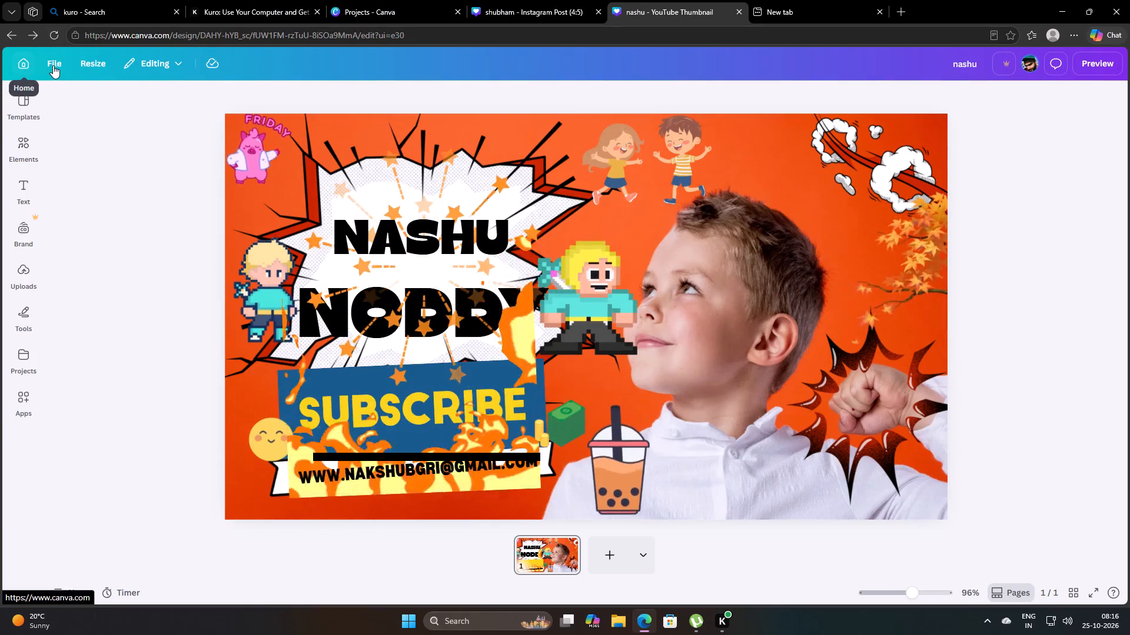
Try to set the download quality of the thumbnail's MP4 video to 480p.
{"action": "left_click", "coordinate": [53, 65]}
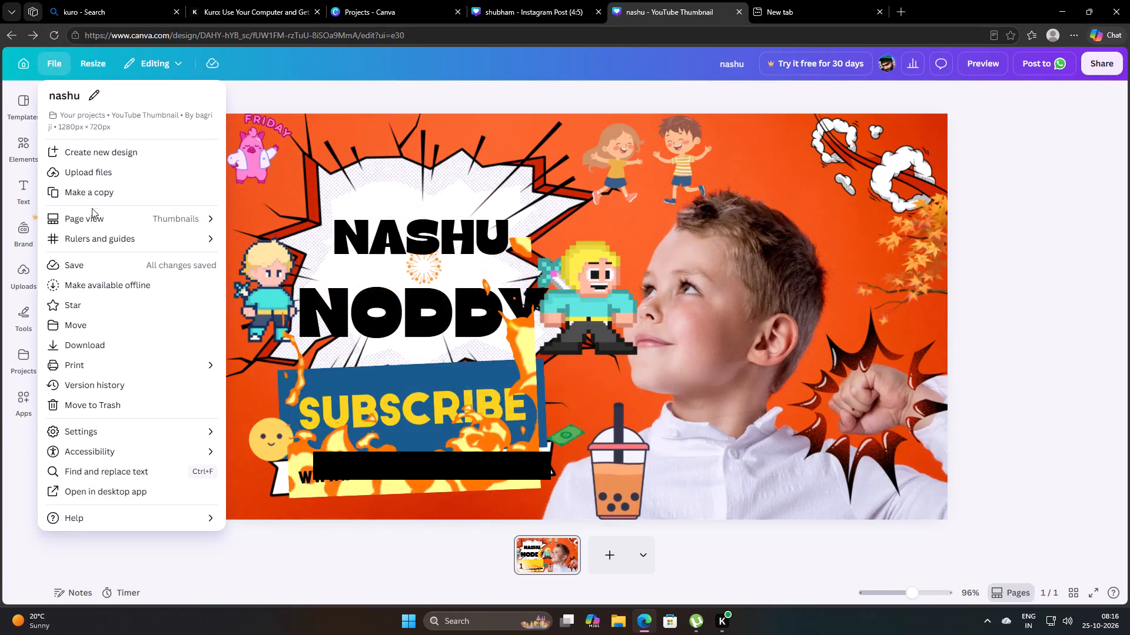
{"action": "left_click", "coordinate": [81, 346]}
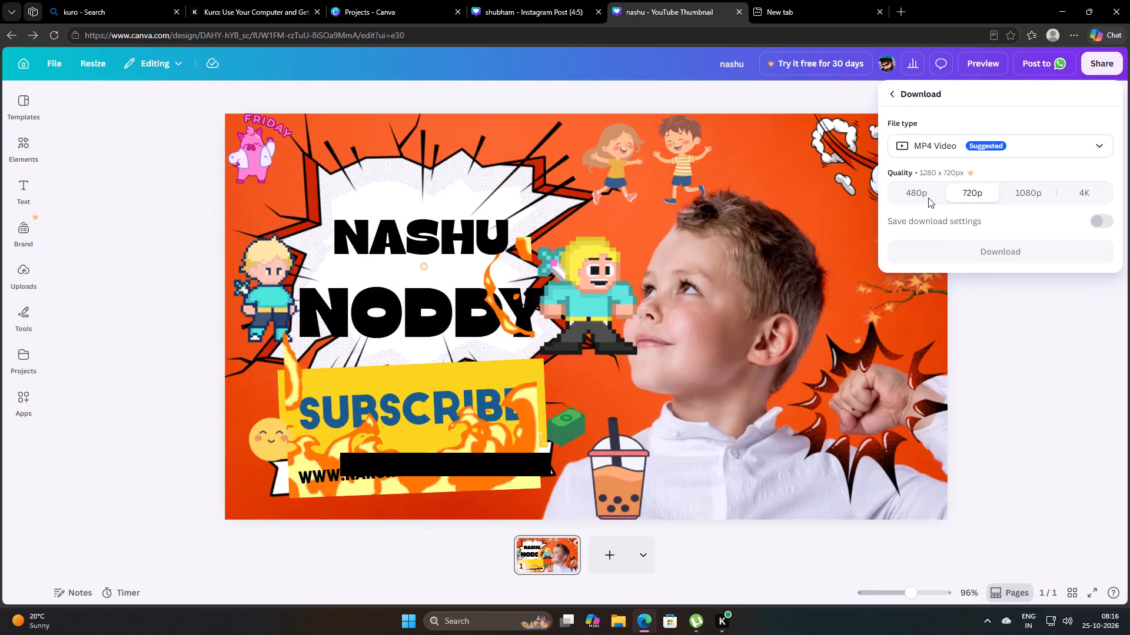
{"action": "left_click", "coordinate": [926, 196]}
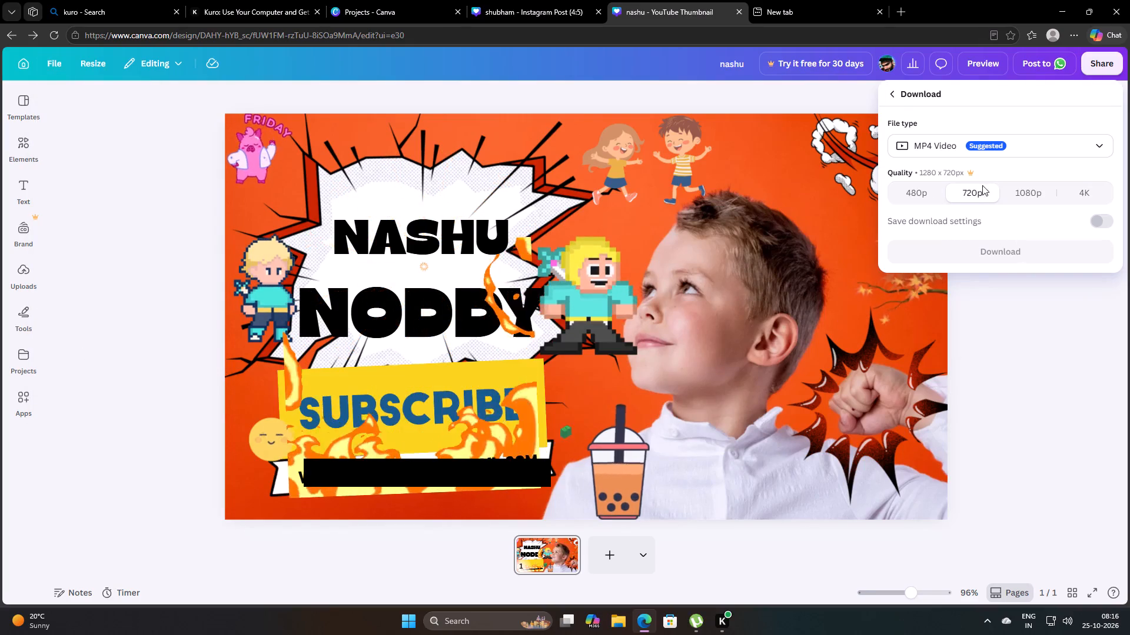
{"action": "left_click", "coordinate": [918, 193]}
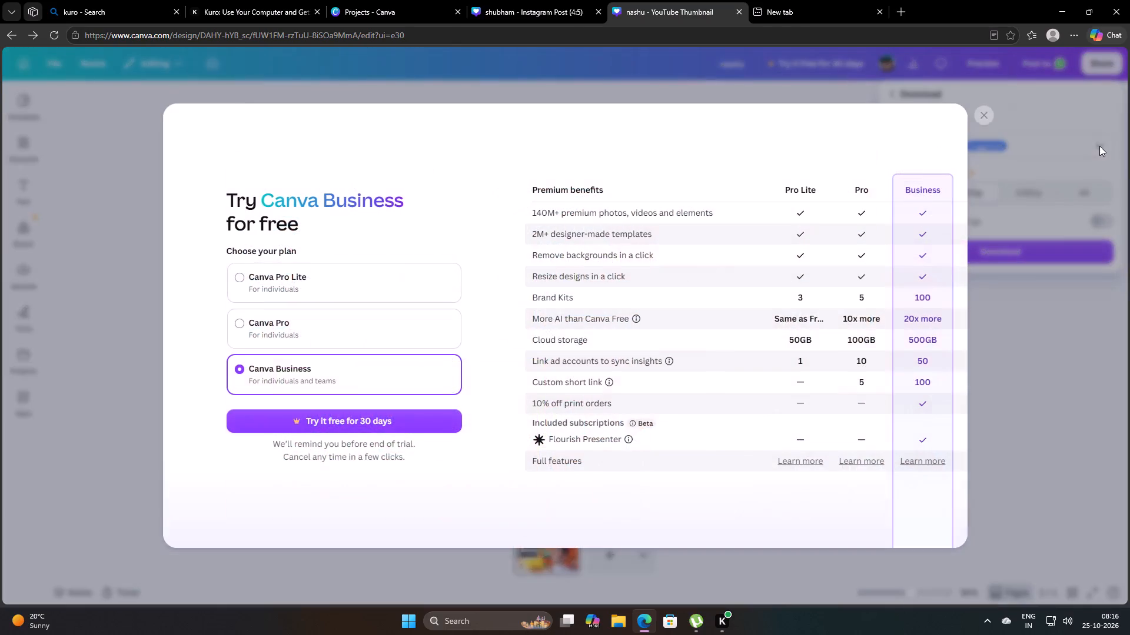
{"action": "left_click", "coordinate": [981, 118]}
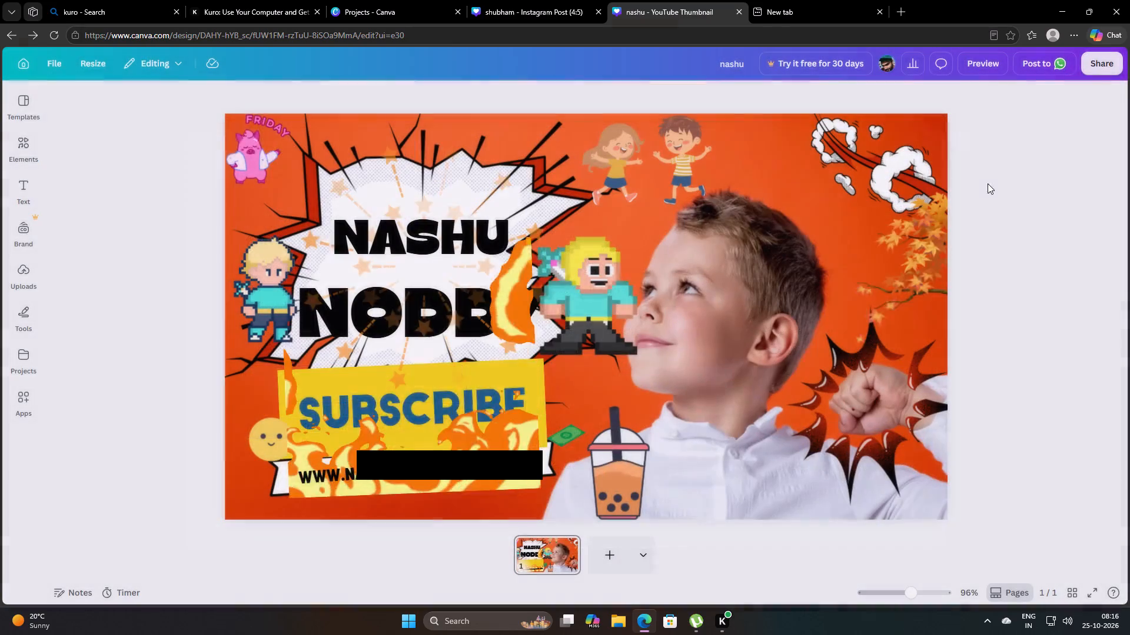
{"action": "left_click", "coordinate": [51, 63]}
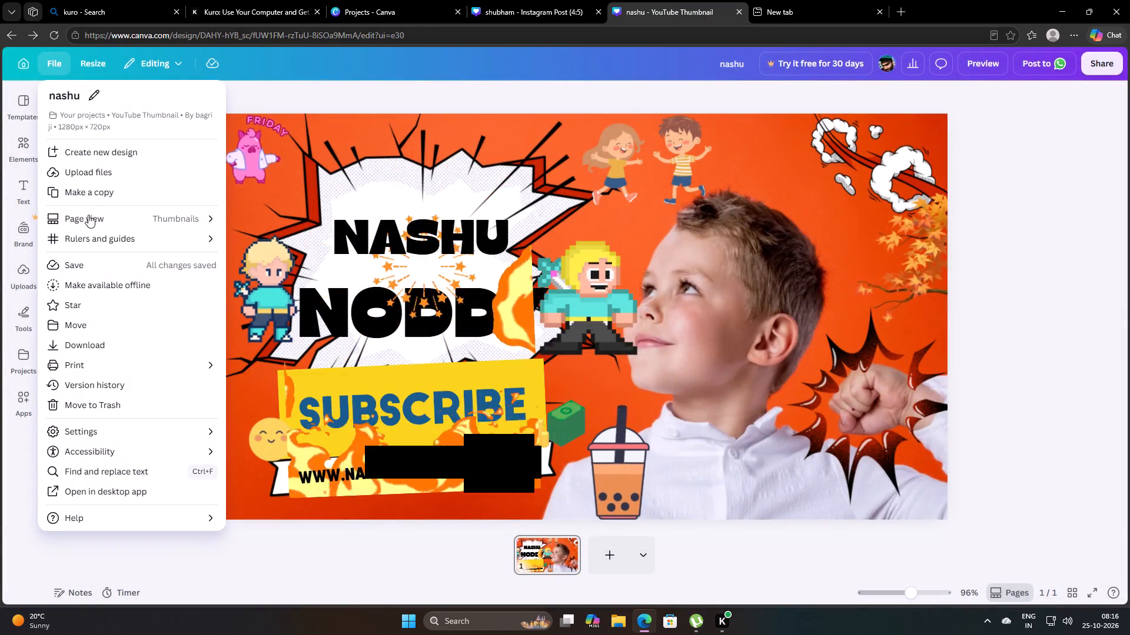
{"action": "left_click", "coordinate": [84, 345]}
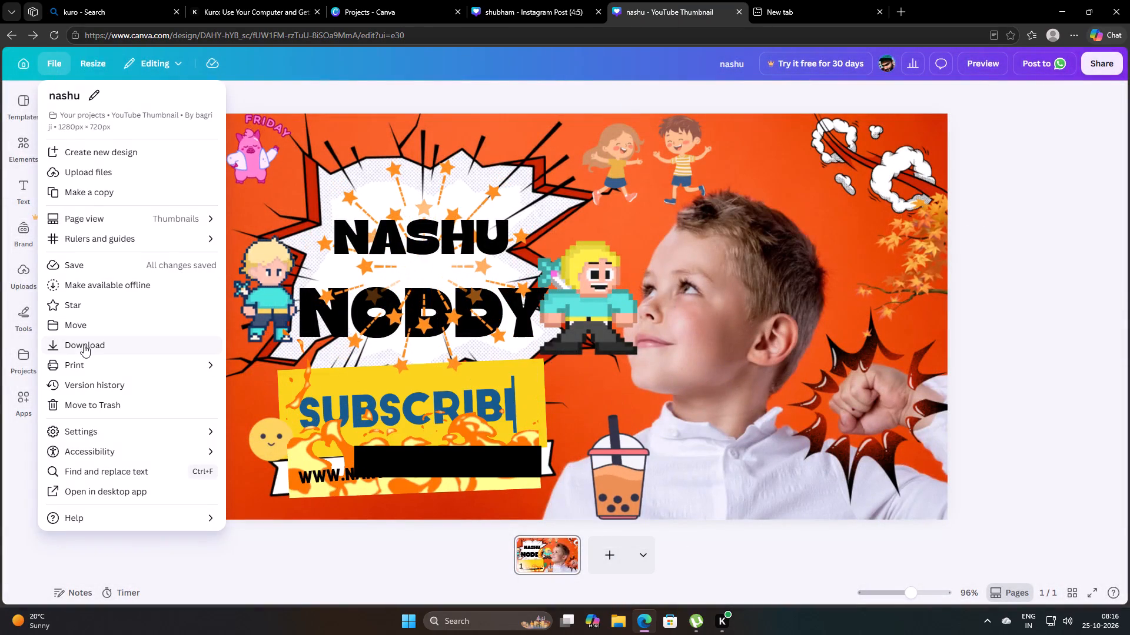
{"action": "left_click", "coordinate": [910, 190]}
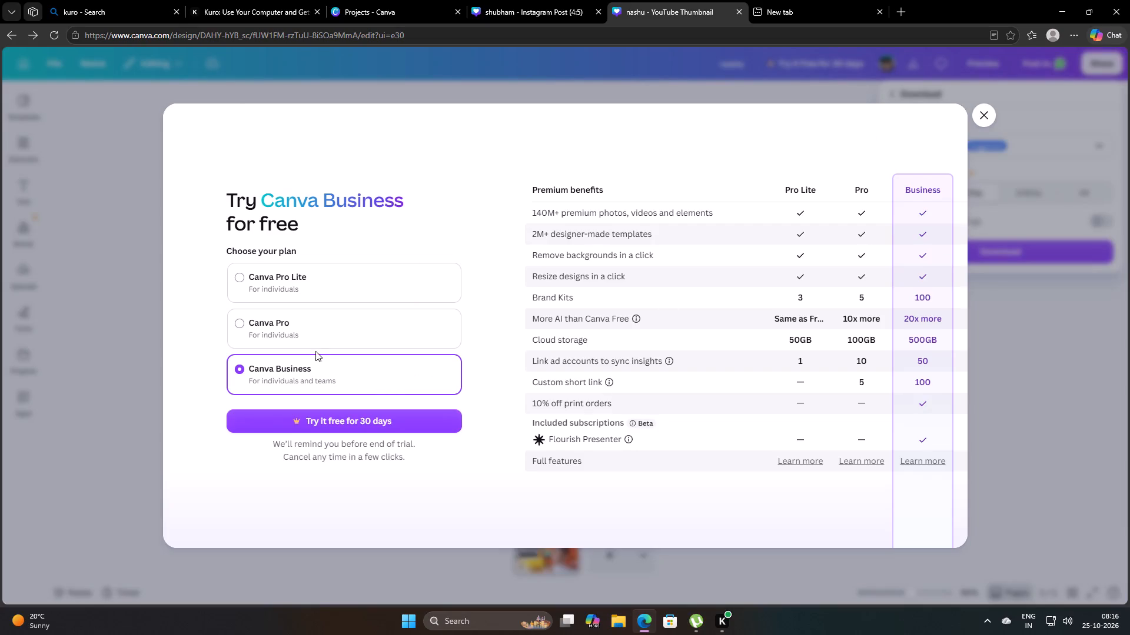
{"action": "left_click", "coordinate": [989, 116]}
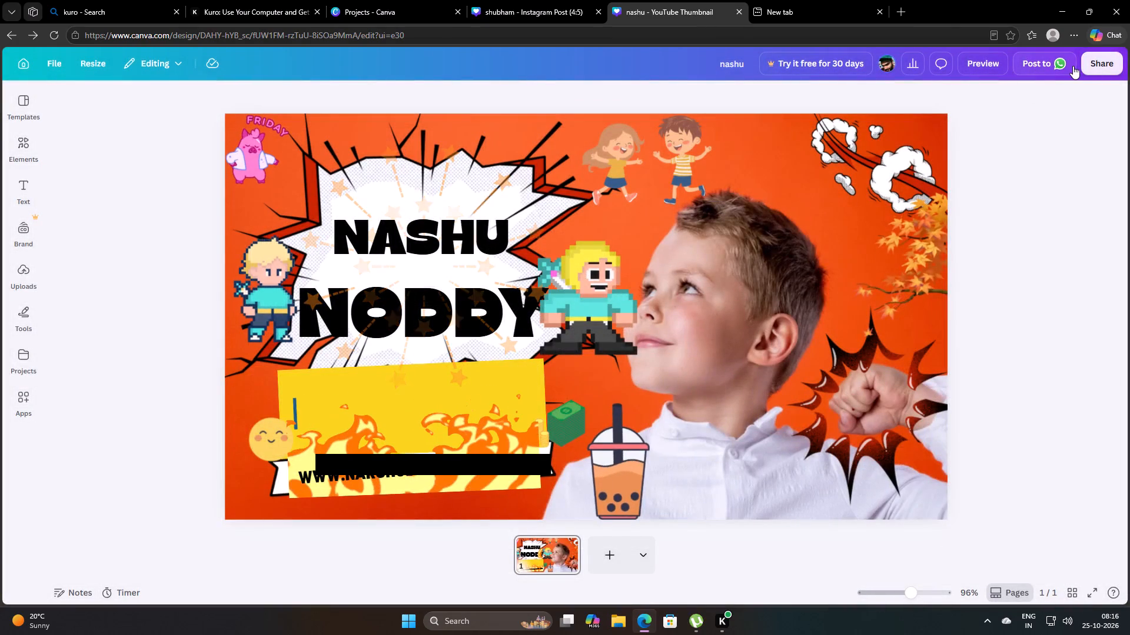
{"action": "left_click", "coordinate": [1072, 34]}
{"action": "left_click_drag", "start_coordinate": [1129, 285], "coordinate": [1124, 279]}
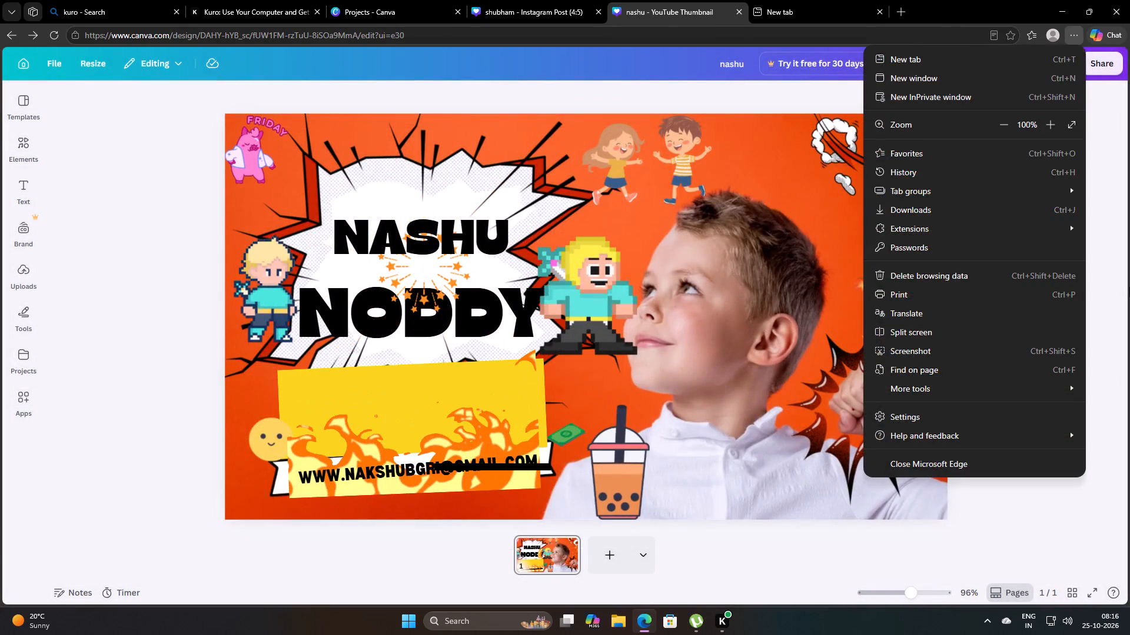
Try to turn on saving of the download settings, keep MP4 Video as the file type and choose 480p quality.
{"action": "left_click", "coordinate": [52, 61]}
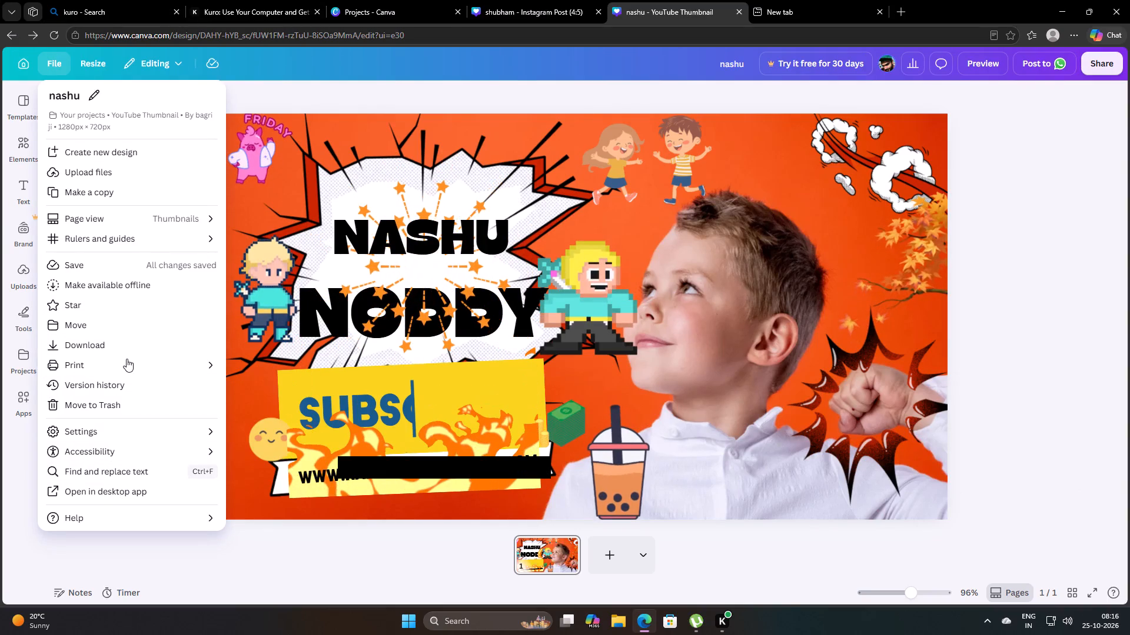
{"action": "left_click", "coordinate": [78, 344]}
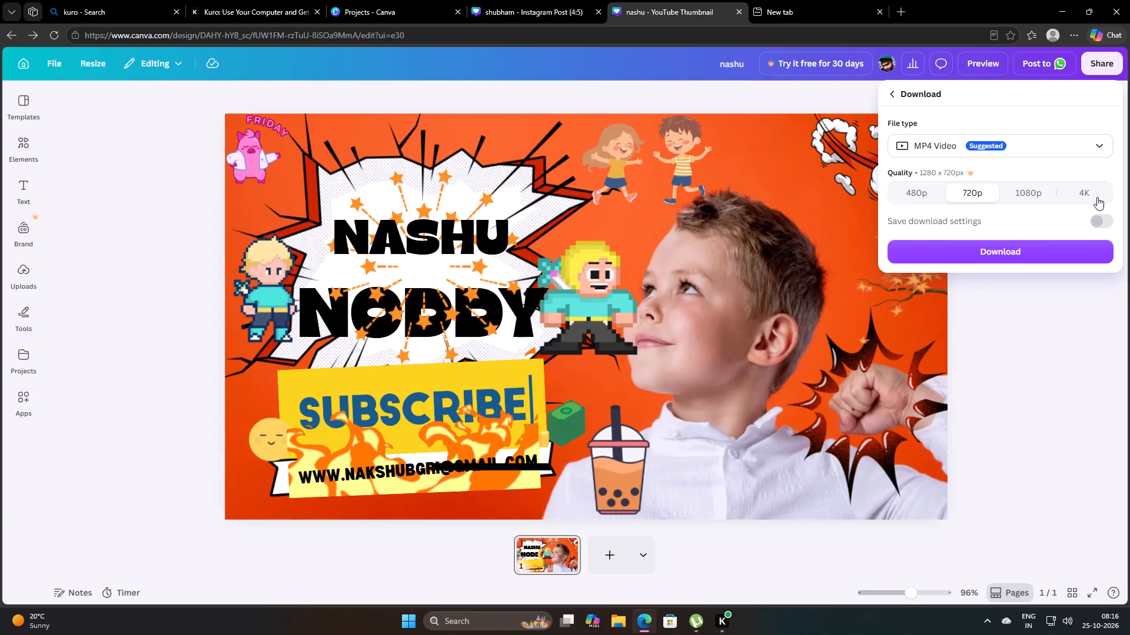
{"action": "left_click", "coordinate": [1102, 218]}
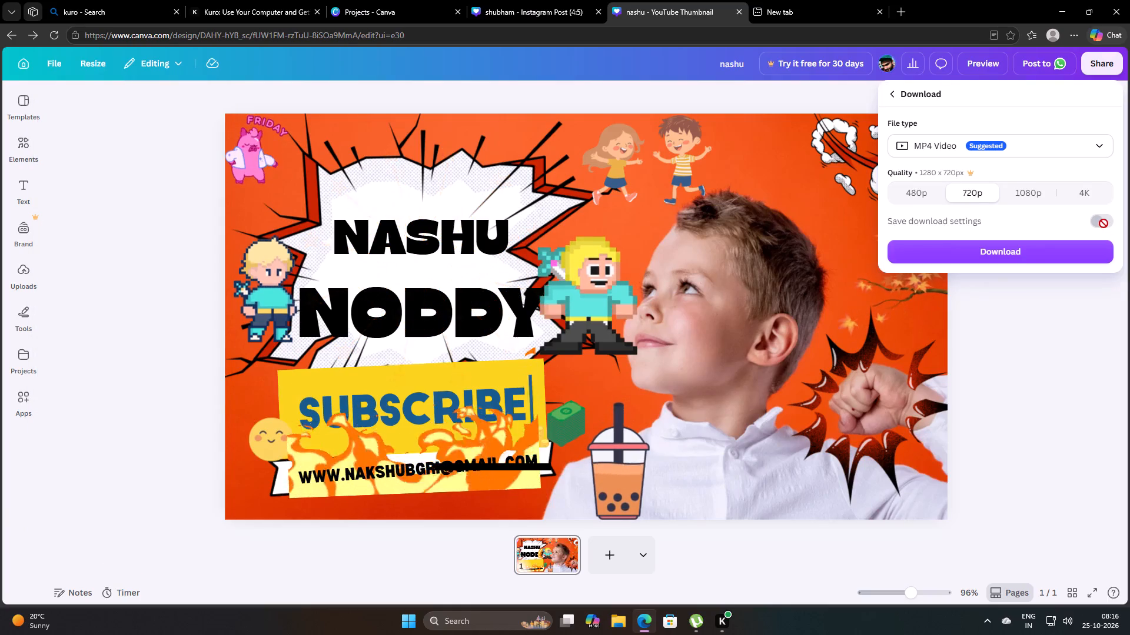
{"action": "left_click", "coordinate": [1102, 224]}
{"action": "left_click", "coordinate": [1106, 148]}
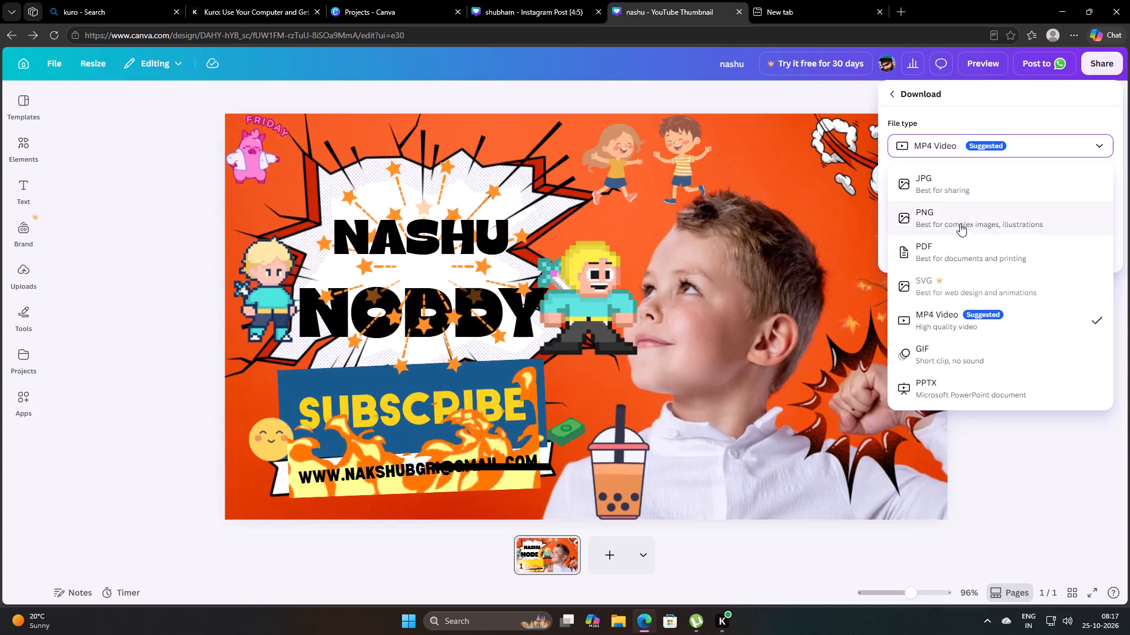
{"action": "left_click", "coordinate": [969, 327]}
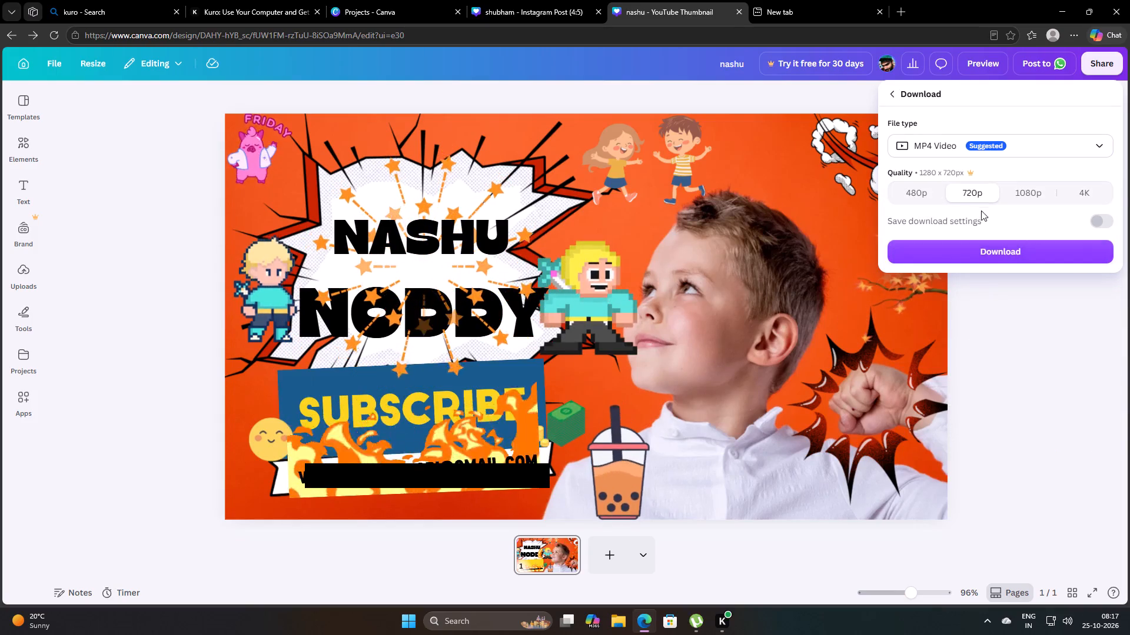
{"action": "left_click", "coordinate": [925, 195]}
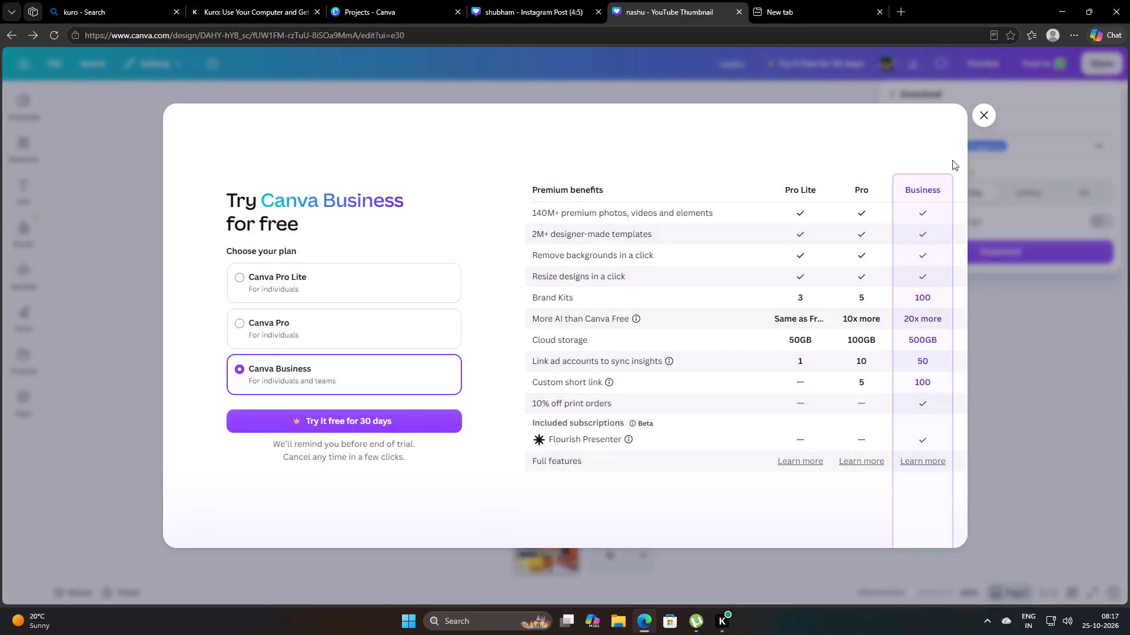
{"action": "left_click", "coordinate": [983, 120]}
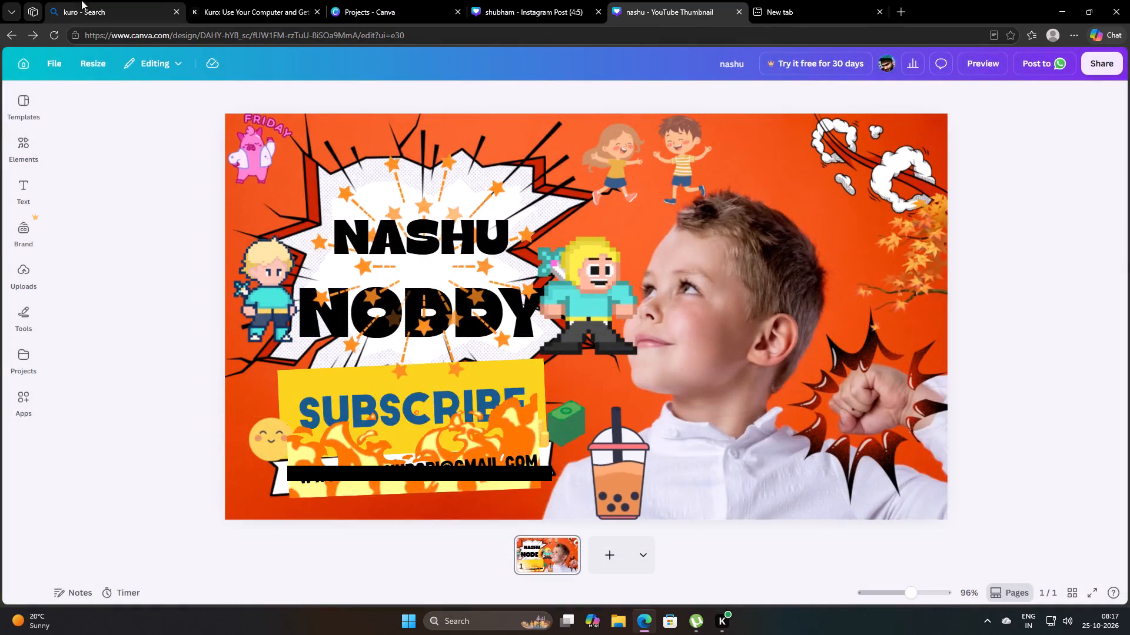
Download the thumbnail design as an MP4 video at 720p quality.
{"action": "left_click", "coordinate": [54, 63]}
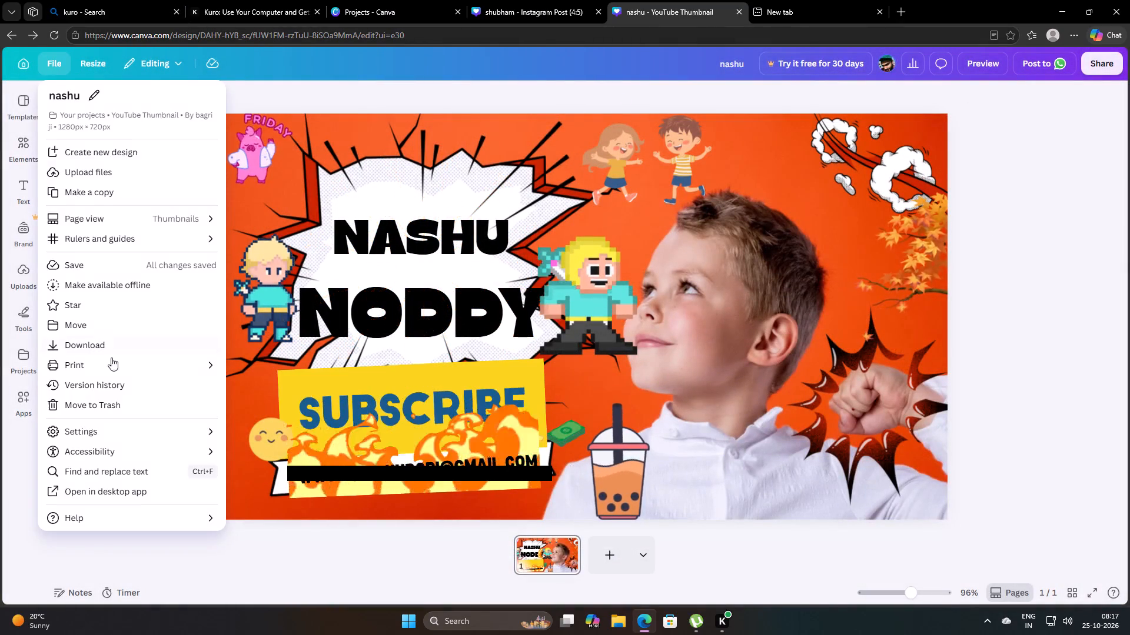
{"action": "left_click", "coordinate": [102, 343]}
{"action": "left_click", "coordinate": [1026, 249]}
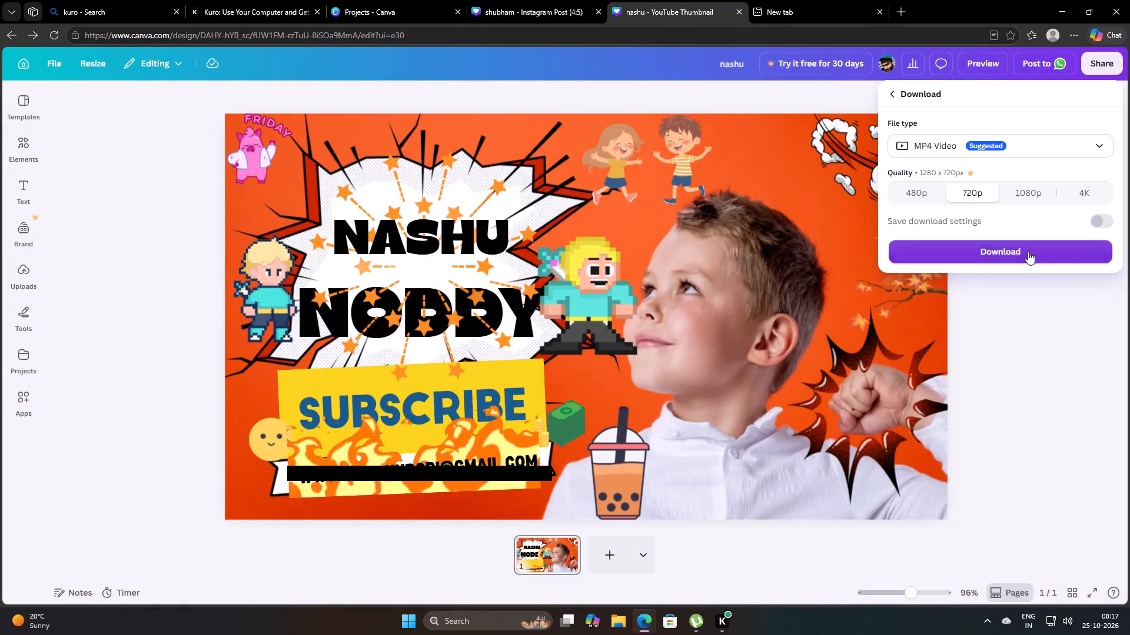
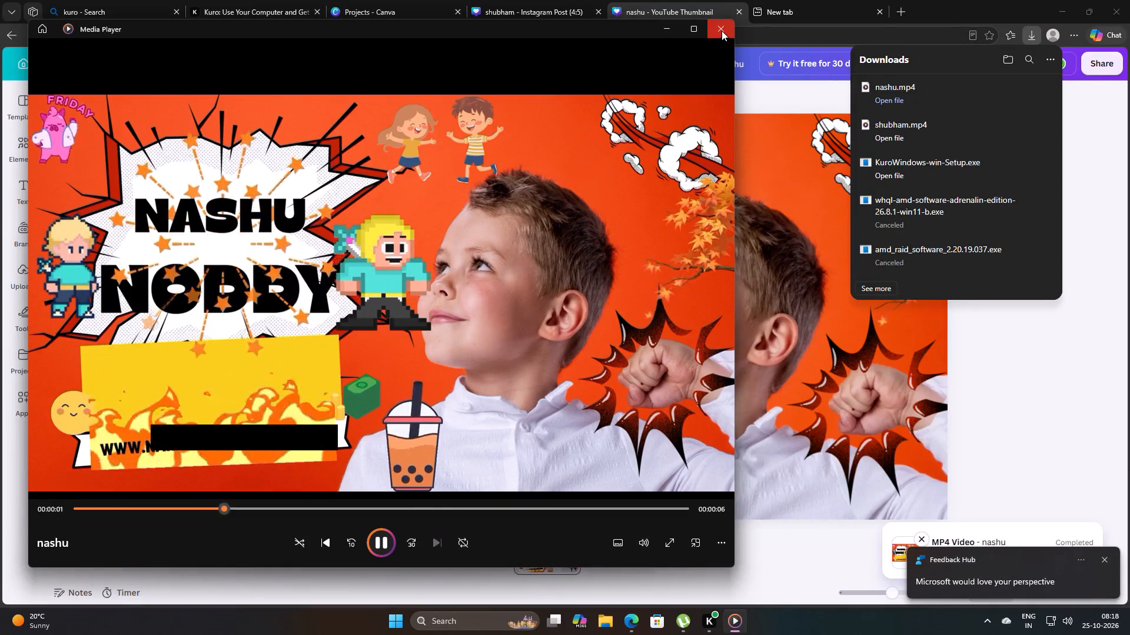
Close the playback of the downloaded nashu video and return to the Canva home page.
{"action": "left_click", "coordinate": [722, 31]}
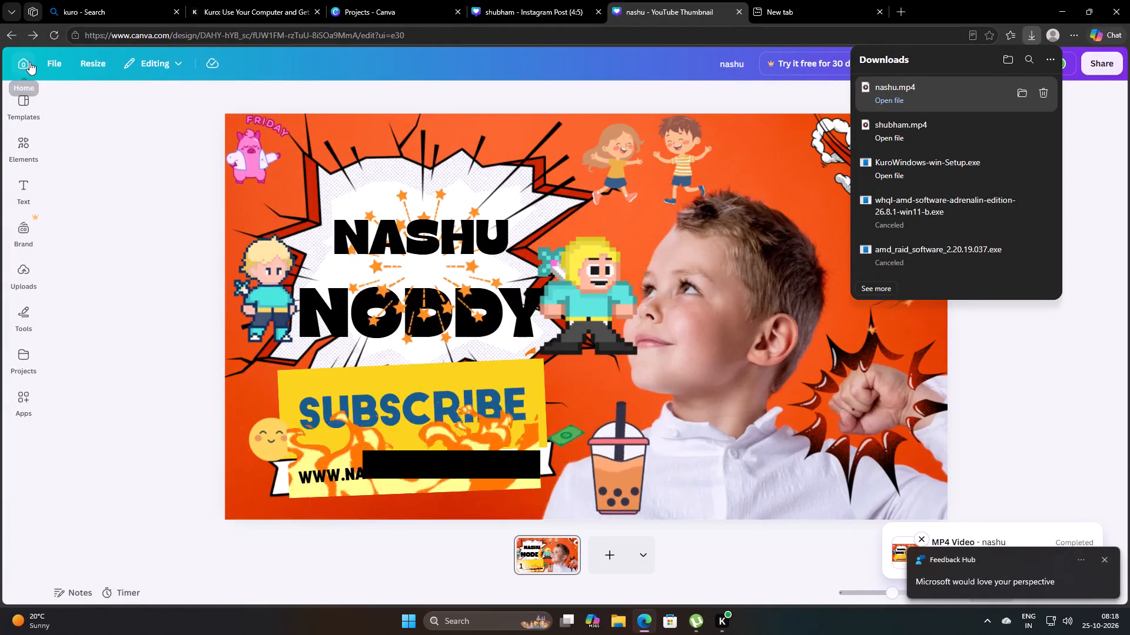
{"action": "left_click", "coordinate": [29, 62]}
{"action": "left_click", "coordinate": [23, 66]}
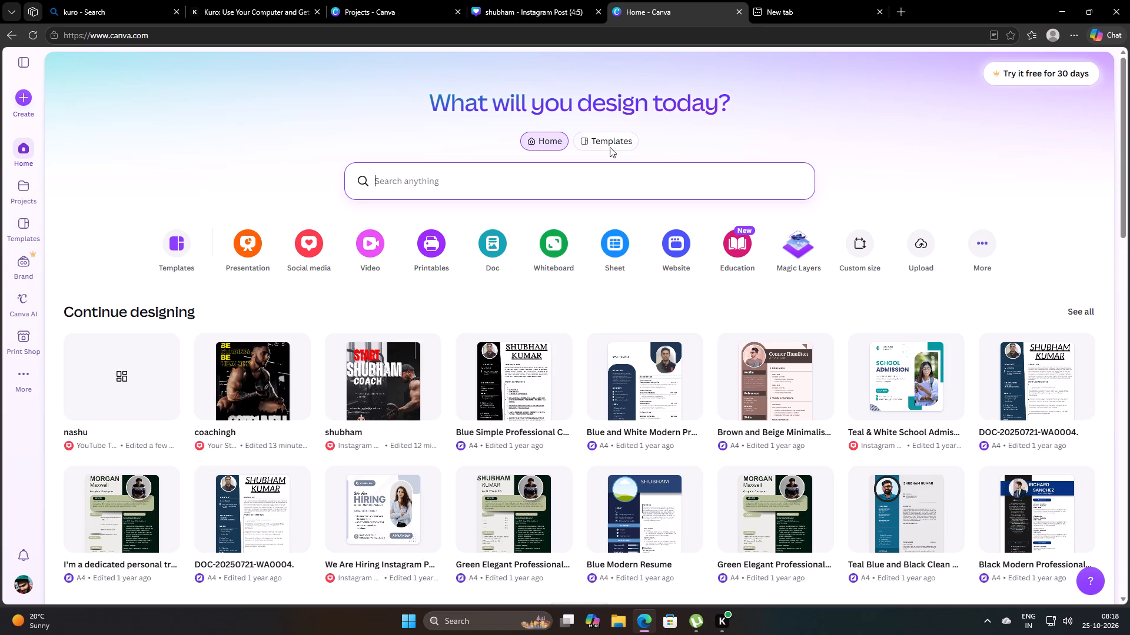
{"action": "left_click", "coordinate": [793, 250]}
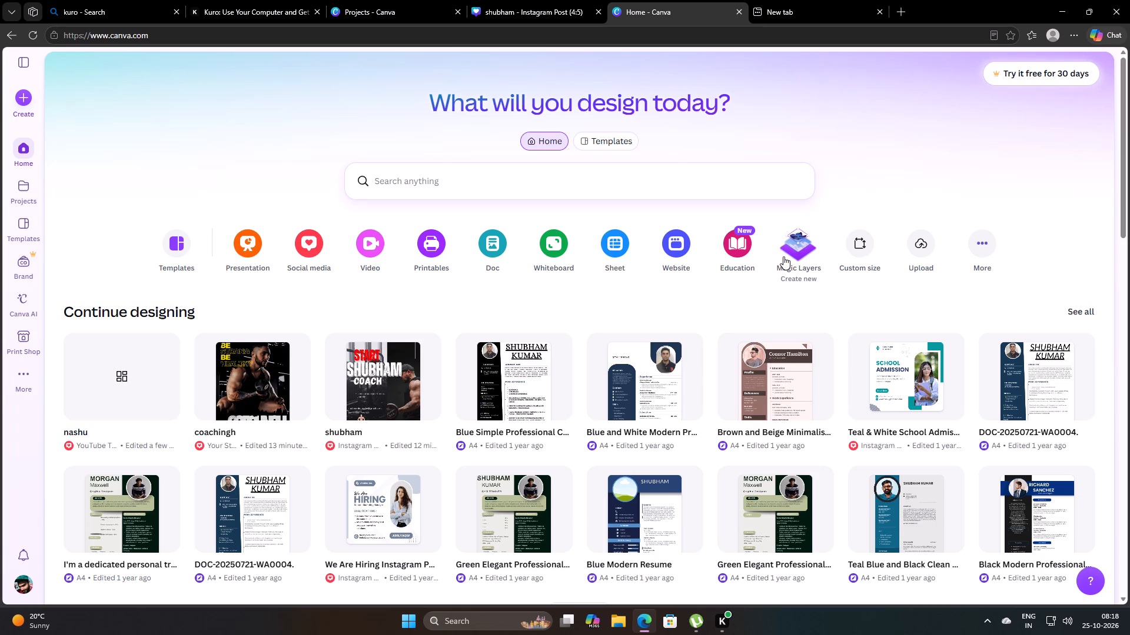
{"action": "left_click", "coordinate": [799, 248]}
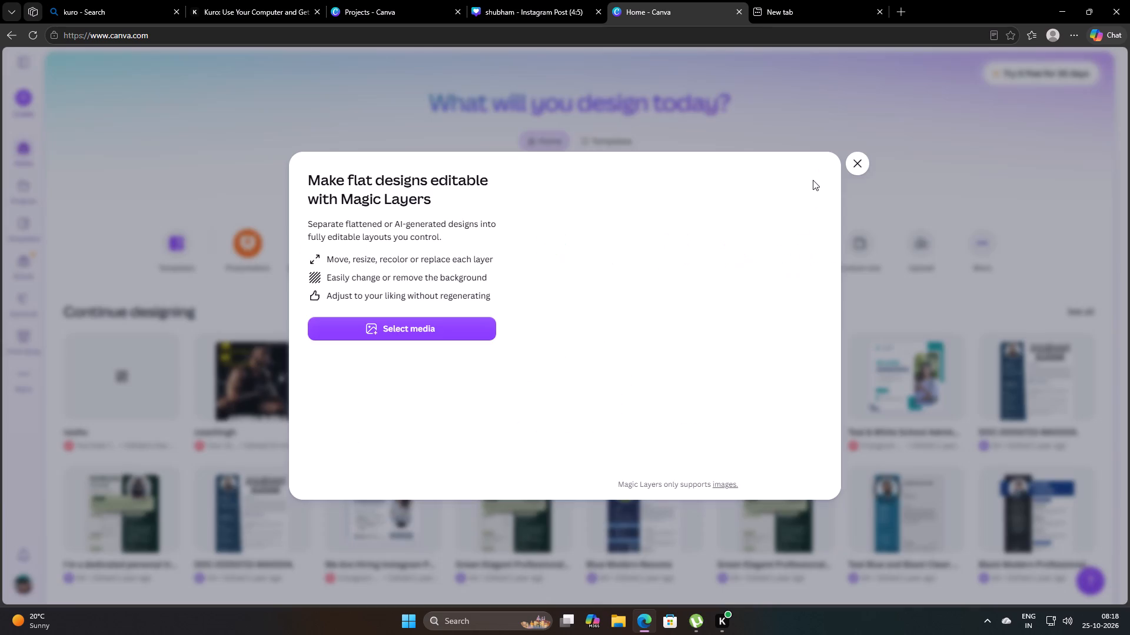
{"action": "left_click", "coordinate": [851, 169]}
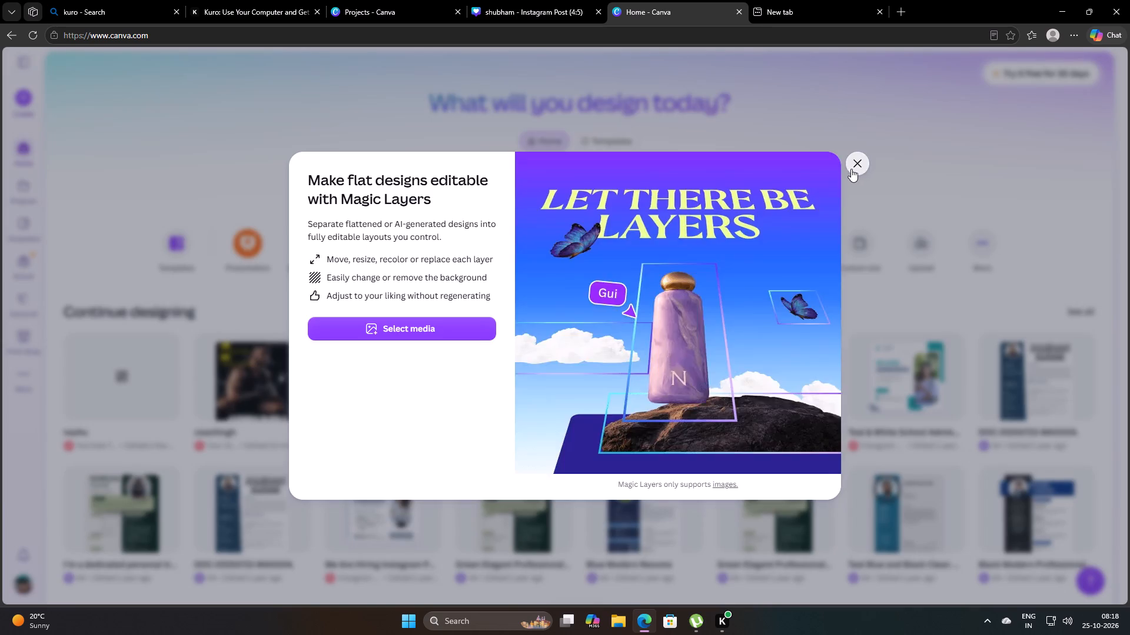
Search Canva for "gaming logo" designs.
{"action": "left_click", "coordinate": [470, 190]}
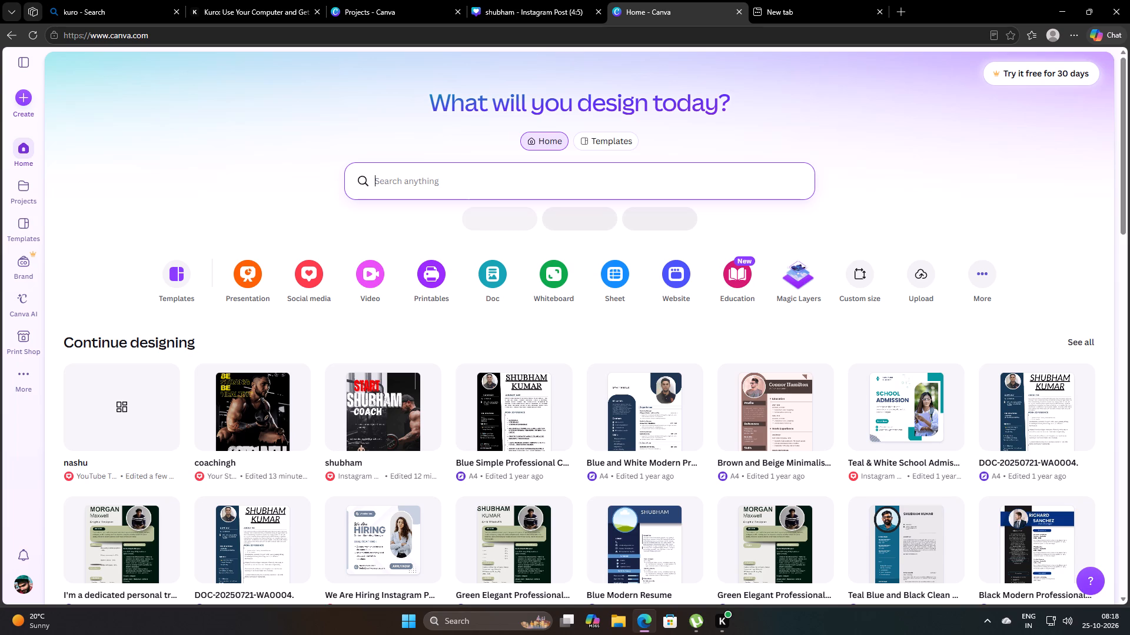
{"action": "type", "text": "GAMING"}
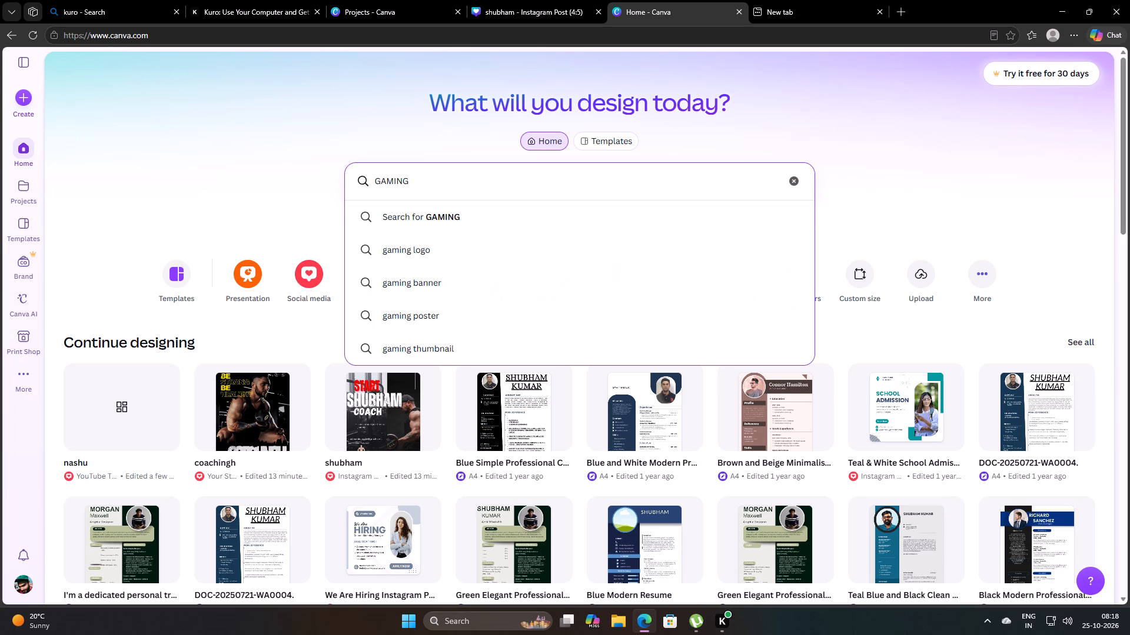
{"action": "left_click", "coordinate": [419, 246]}
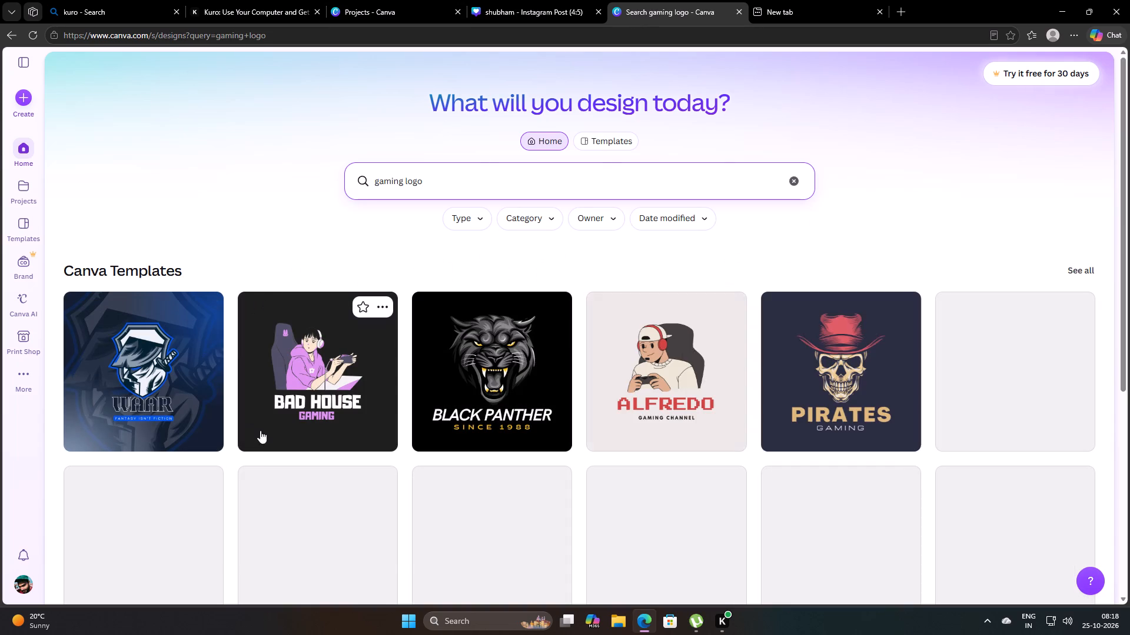
Browse more gaming logo templates and open the "KUROZA" Black and White Illustrated Ninja Logo for customizing.
{"action": "scroll", "coordinate": [536, 390], "scroll_direction": "down", "scroll_amount": 2}
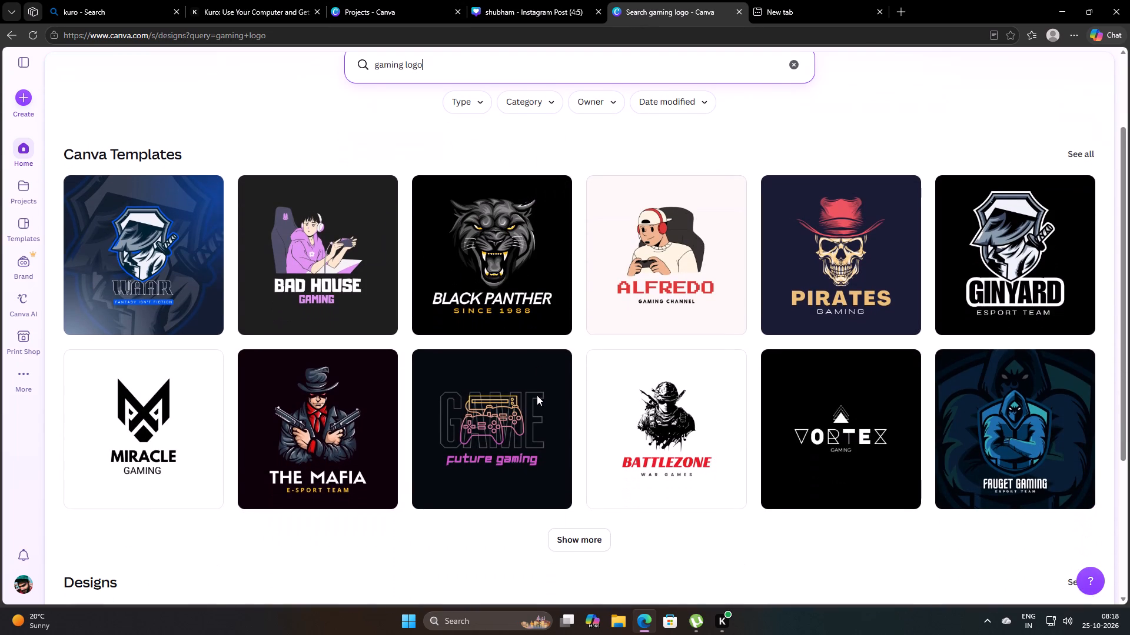
{"action": "scroll", "coordinate": [536, 397], "scroll_direction": "down", "scroll_amount": 1}
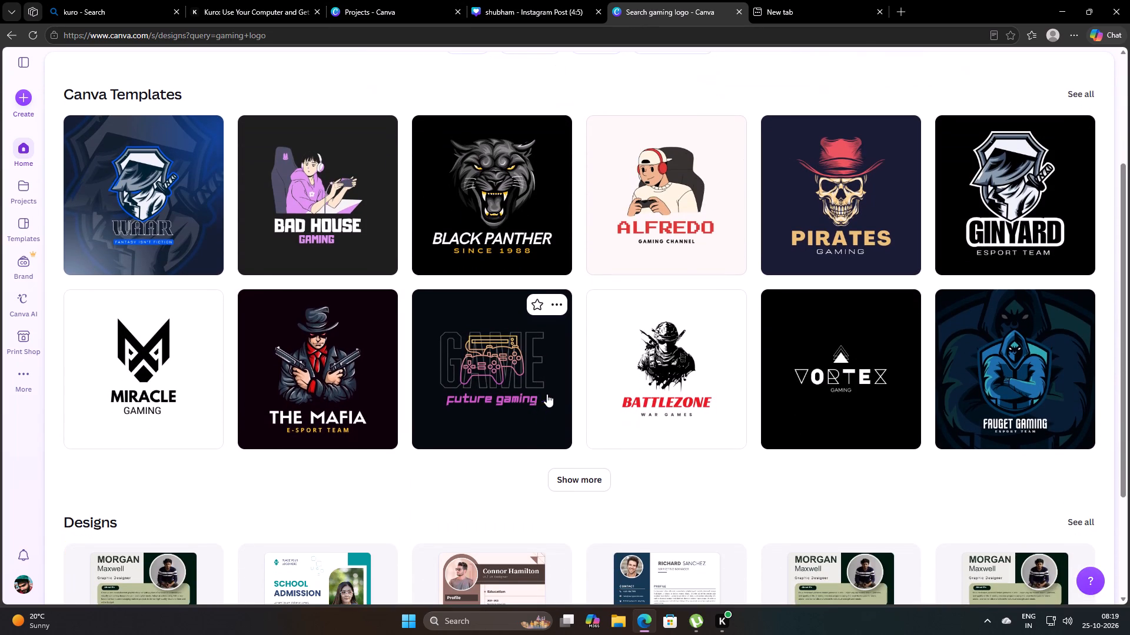
{"action": "scroll", "coordinate": [933, 425], "scroll_direction": "down", "scroll_amount": 1}
{"action": "scroll", "coordinate": [756, 418], "scroll_direction": "down", "scroll_amount": 1}
{"action": "left_click", "coordinate": [592, 369]}
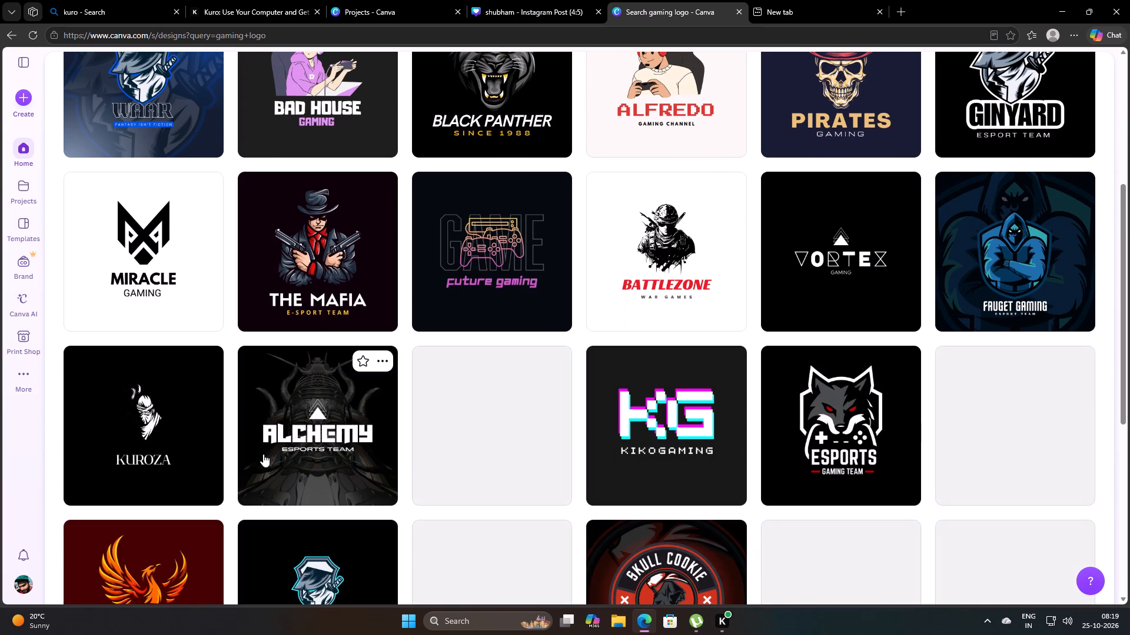
{"action": "scroll", "coordinate": [410, 456], "scroll_direction": "down", "scroll_amount": 2}
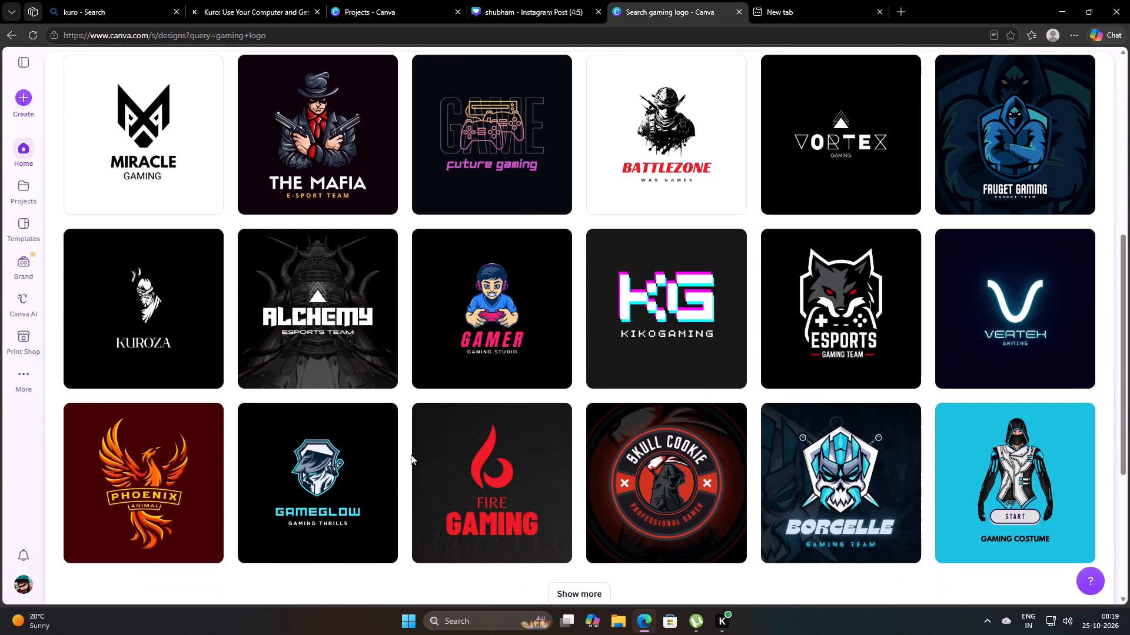
{"action": "left_click", "coordinate": [182, 287]}
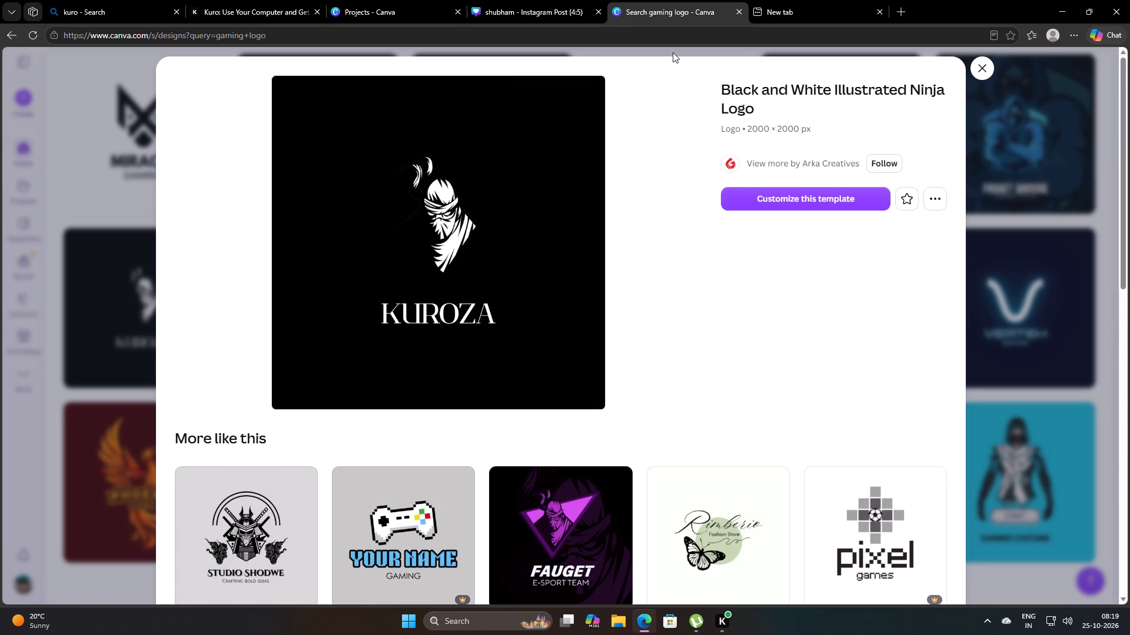
{"action": "left_click", "coordinate": [793, 209]}
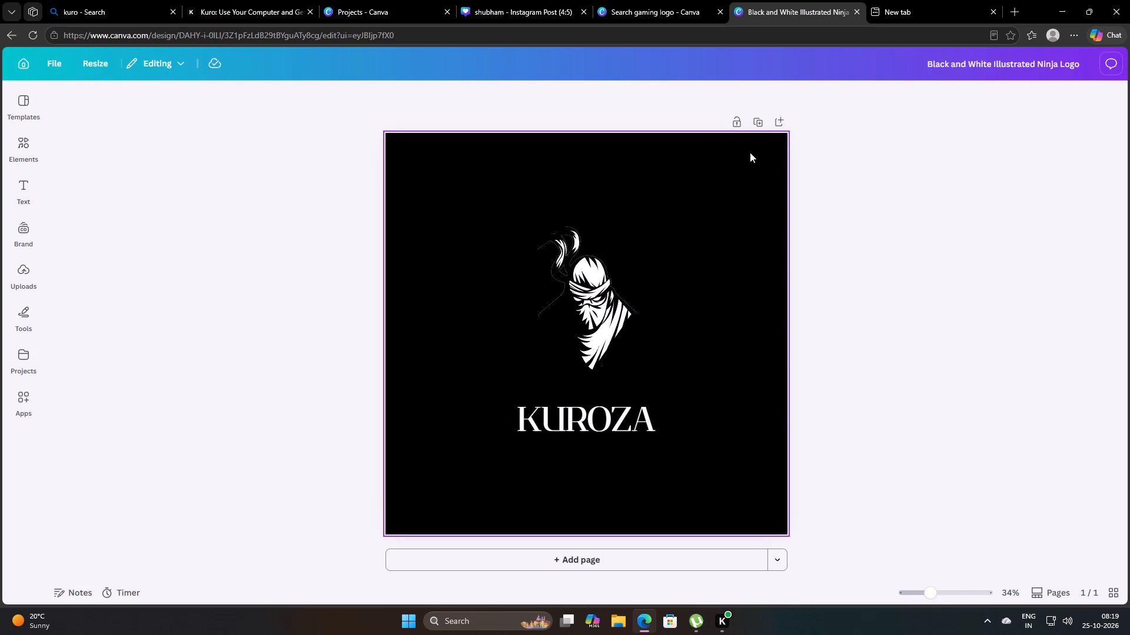
Search the design elements for "KRATOS".
{"action": "scroll", "coordinate": [730, 148], "scroll_direction": "down", "scroll_amount": 1}
{"action": "left_click", "coordinate": [16, 148]}
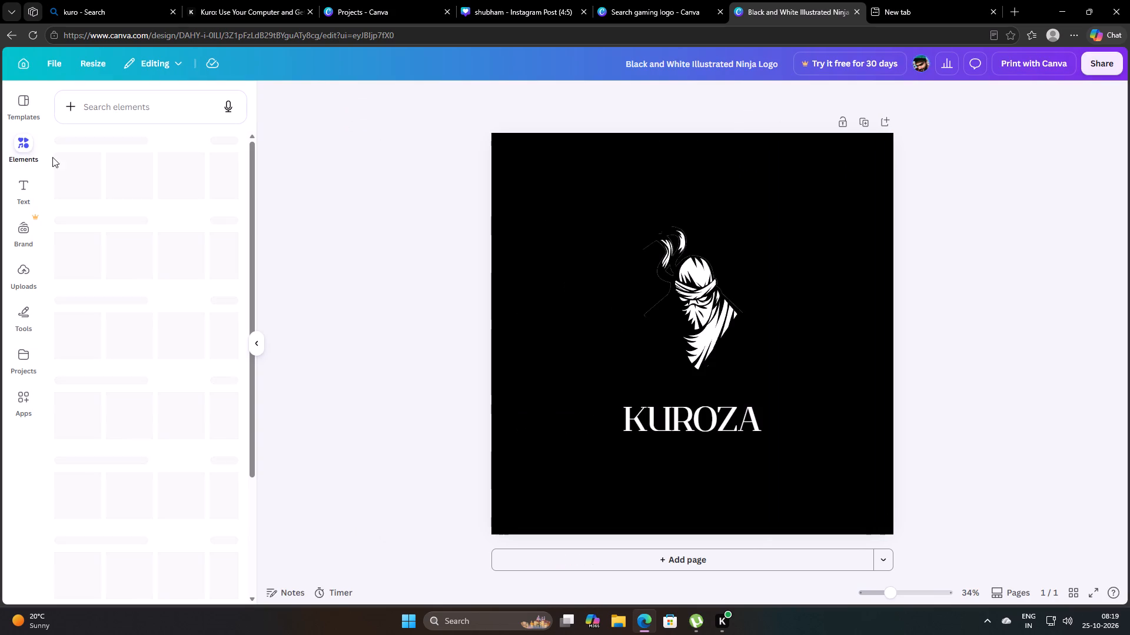
{"action": "left_click", "coordinate": [703, 302]}
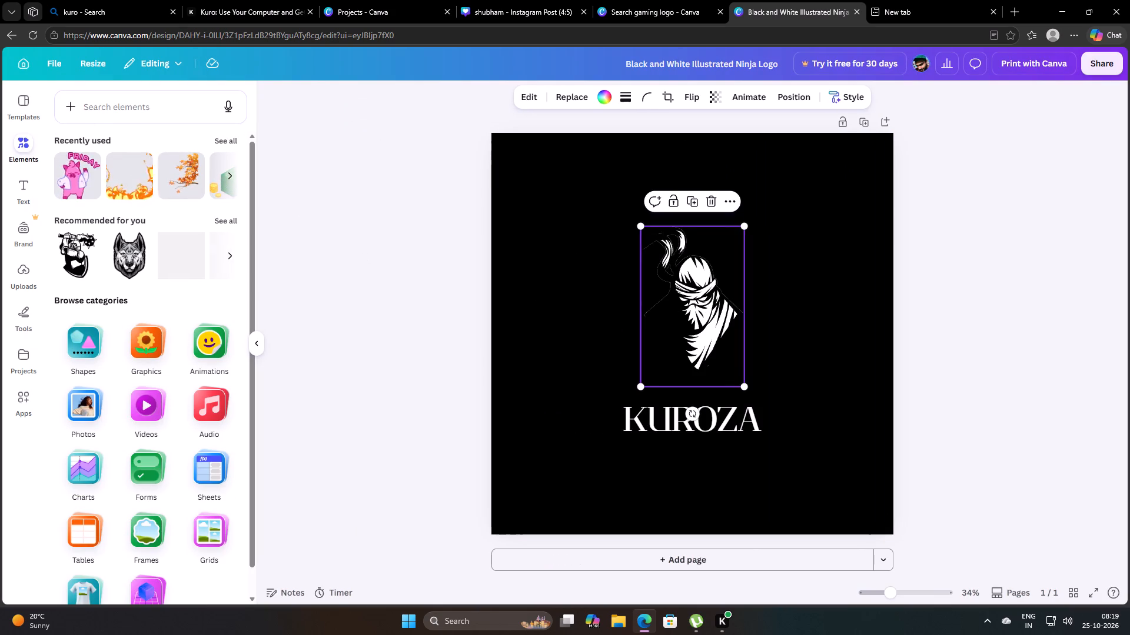
{"action": "left_click", "coordinate": [140, 106]}
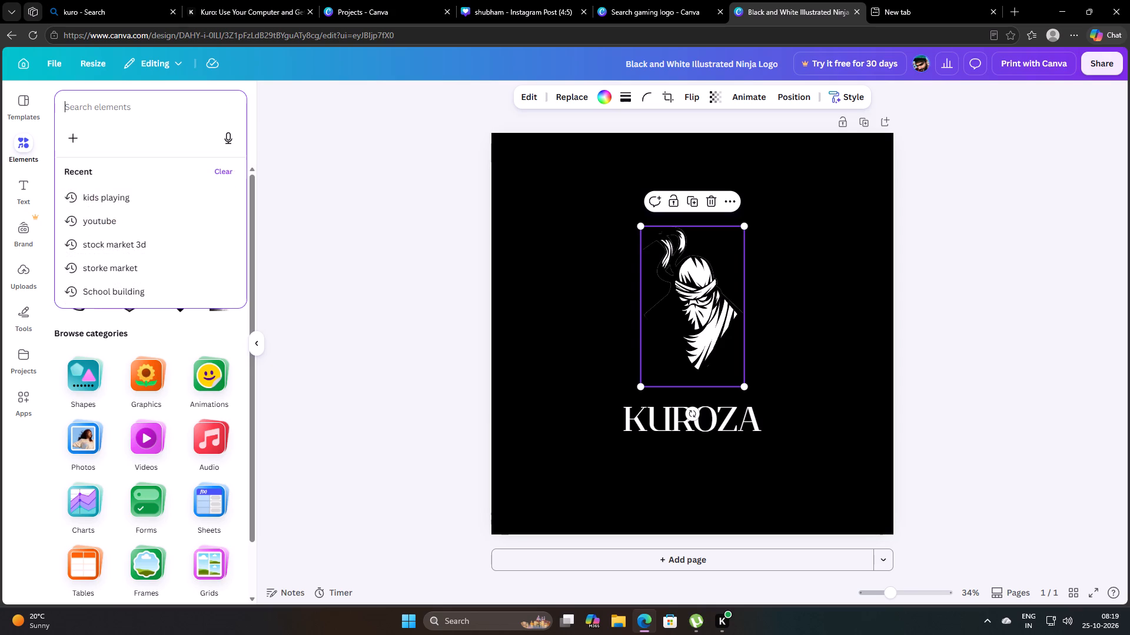
{"action": "type", "text": "WP"}
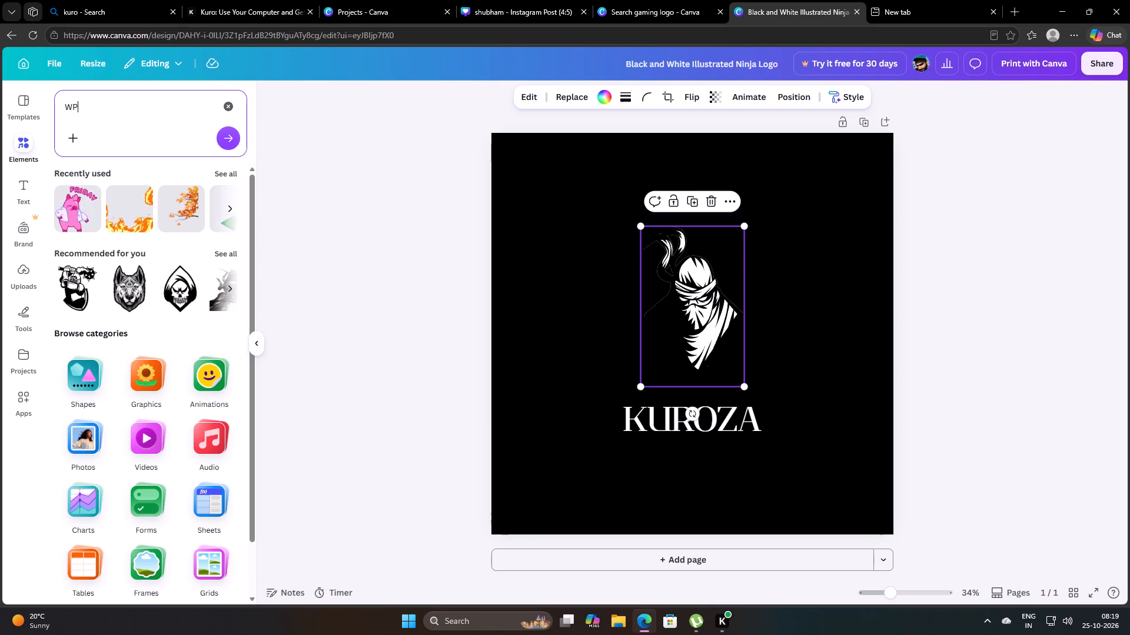
{"action": "key", "text": "BackSpace"}
{"action": "key", "text": "p"}
{"action": "key", "text": "r"}
{"action": "key", "text": "r"}
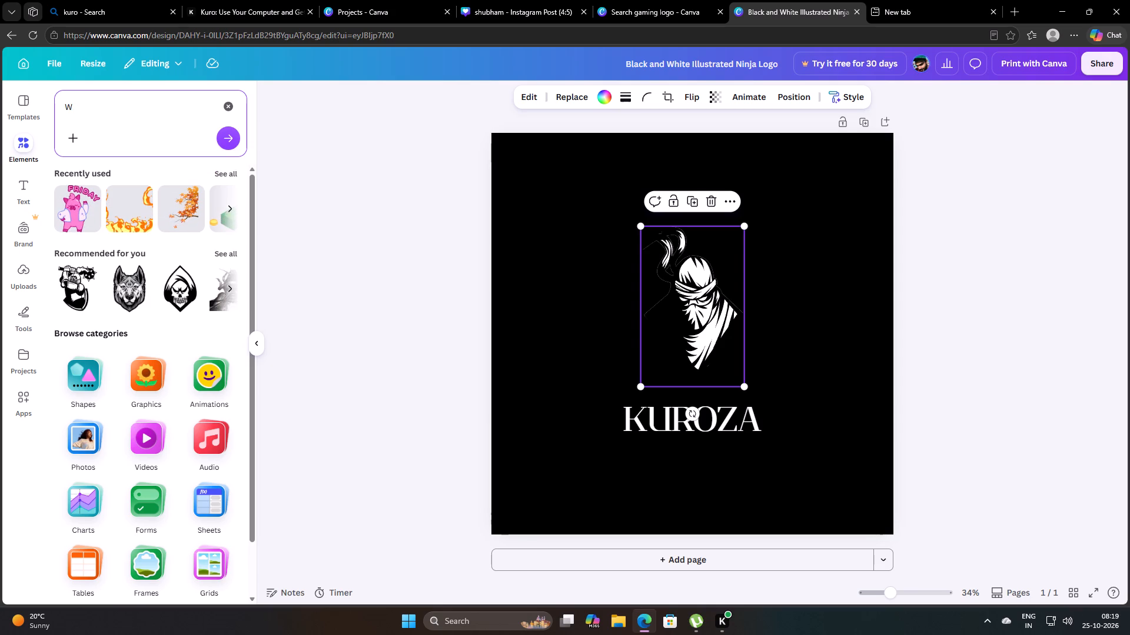
{"action": "key", "text": "BackSpace"}
{"action": "key", "text": "BackSpace"}
{"action": "key", "text": "BackSpace"}
{"action": "key", "text": "BackSpace"}
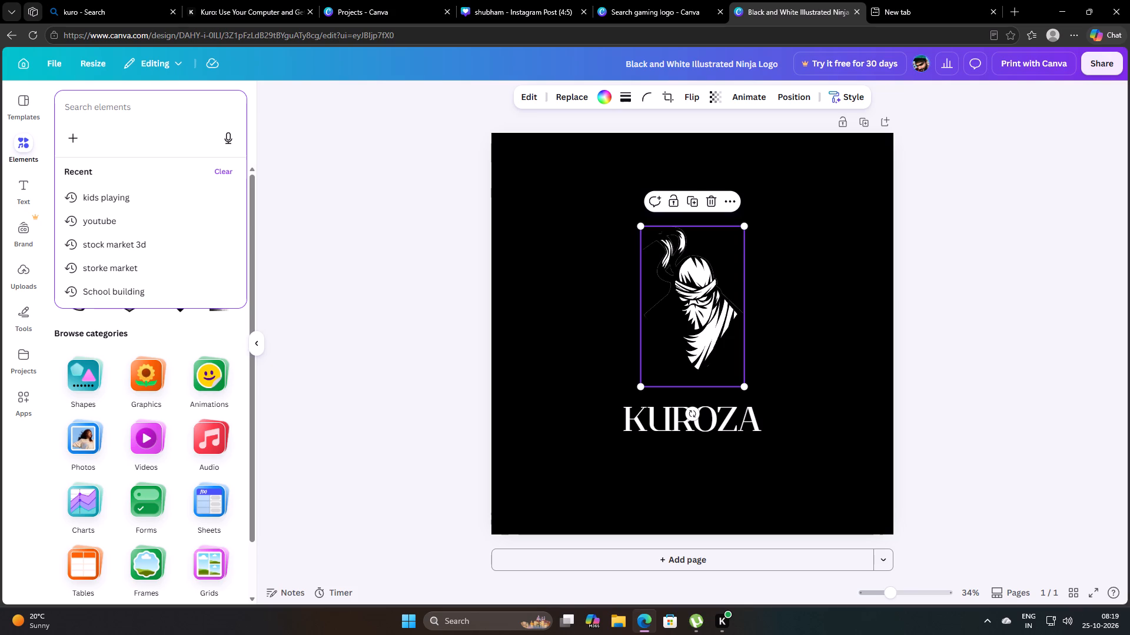
{"action": "key", "text": "k"}
{"action": "type", "text": "RA"}
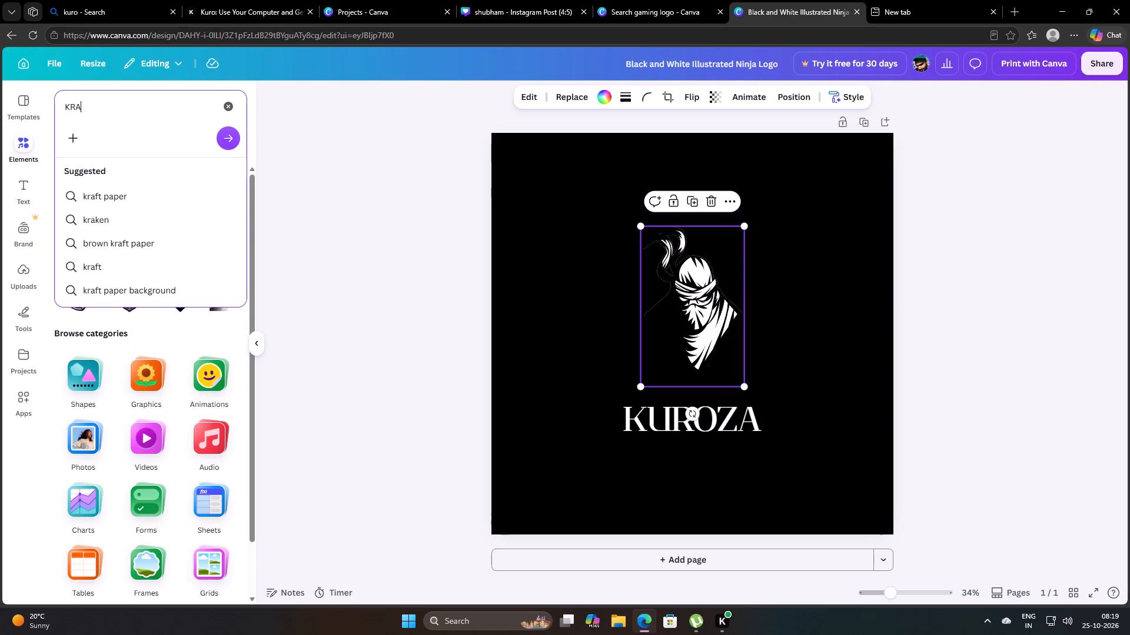
{"action": "type", "text": "TOS"}
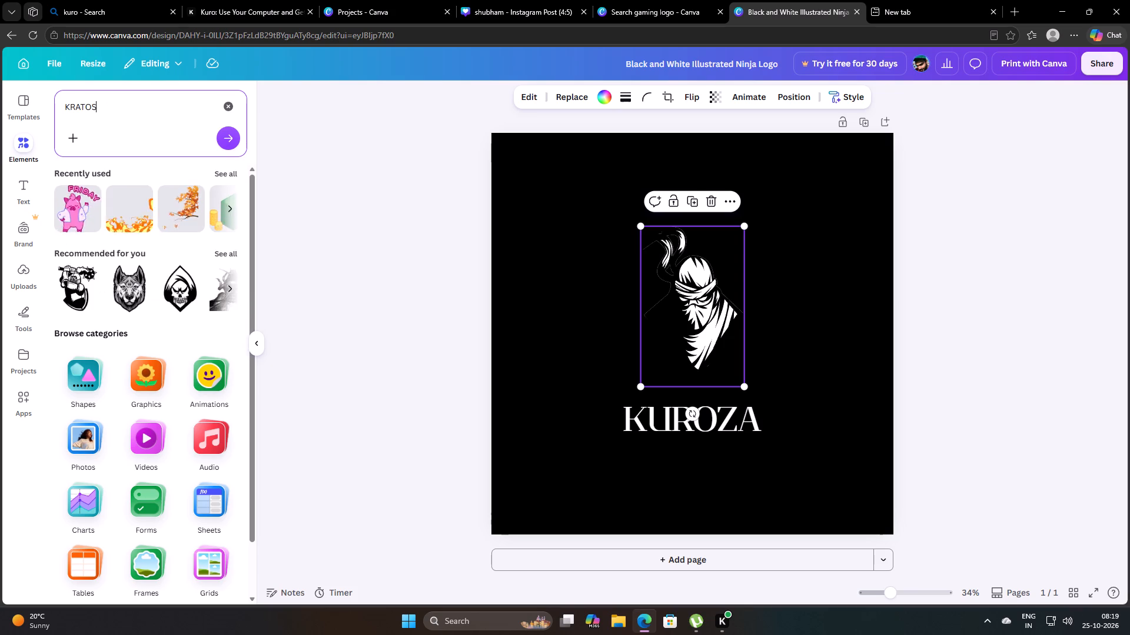
{"action": "key", "text": "Return"}
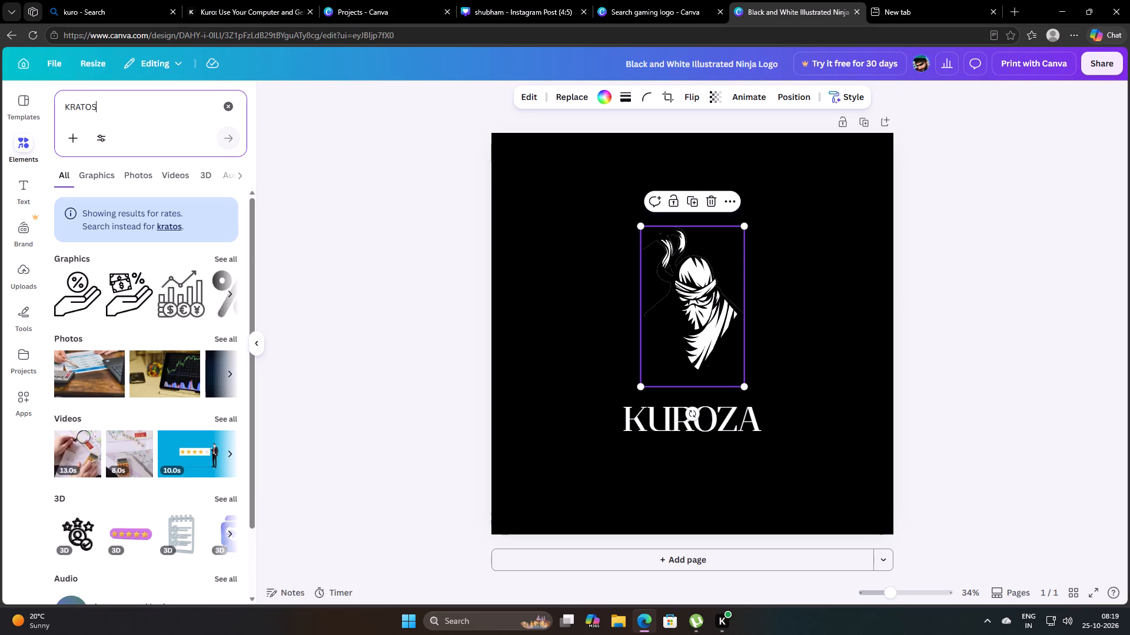
Search the elements for "BIKE", show all matching graphics and add the yellow-and-black motorcycle to the logo page.
{"action": "key", "text": "BackSpace"}
{"action": "key", "text": "BackSpace"}
{"action": "key", "text": "BackSpace"}
{"action": "key", "text": "BackSpace"}
{"action": "key", "text": "BackSpace"}
{"action": "key", "text": "BackSpace"}
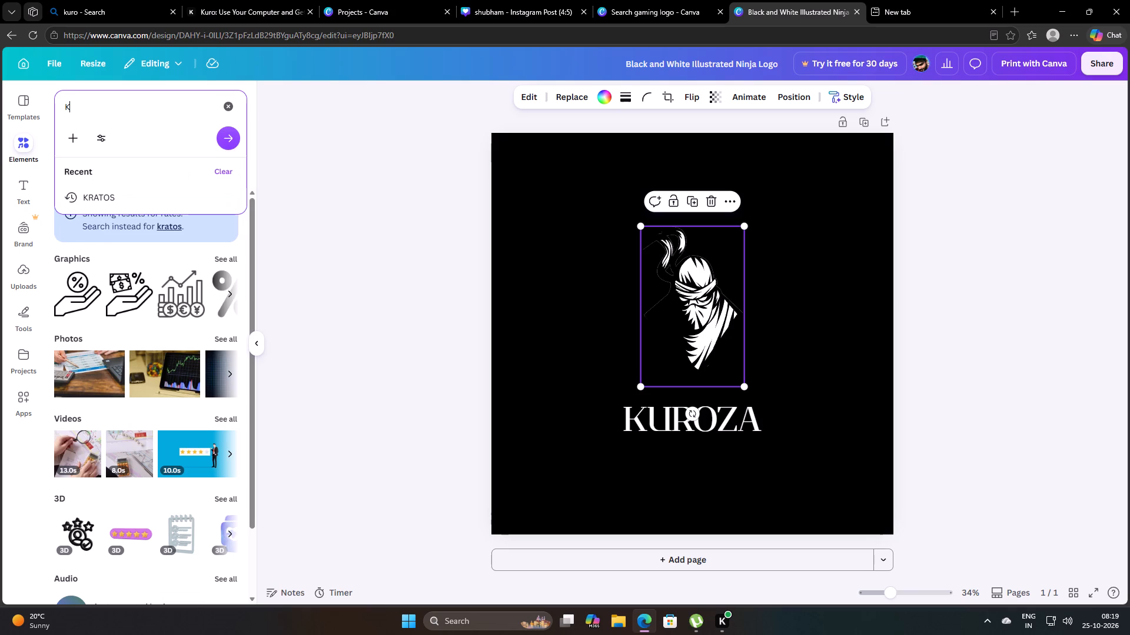
{"action": "type", "text": "GA"}
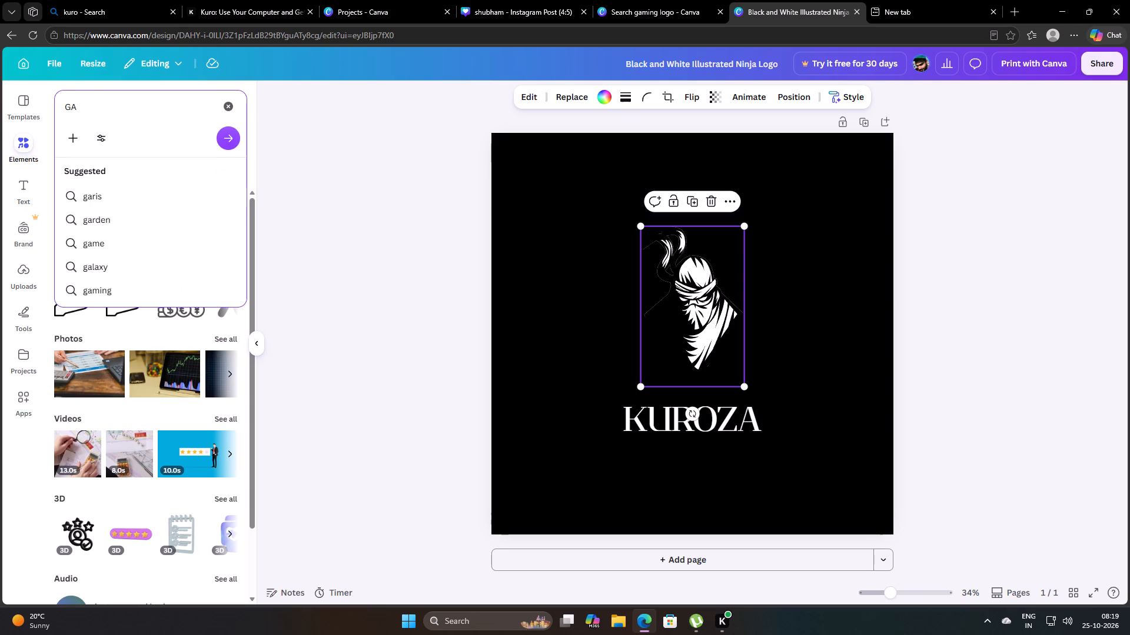
{"action": "key", "text": "BackSpace"}
{"action": "key", "text": "BackSpace"}
{"action": "key", "text": "BackSpace"}
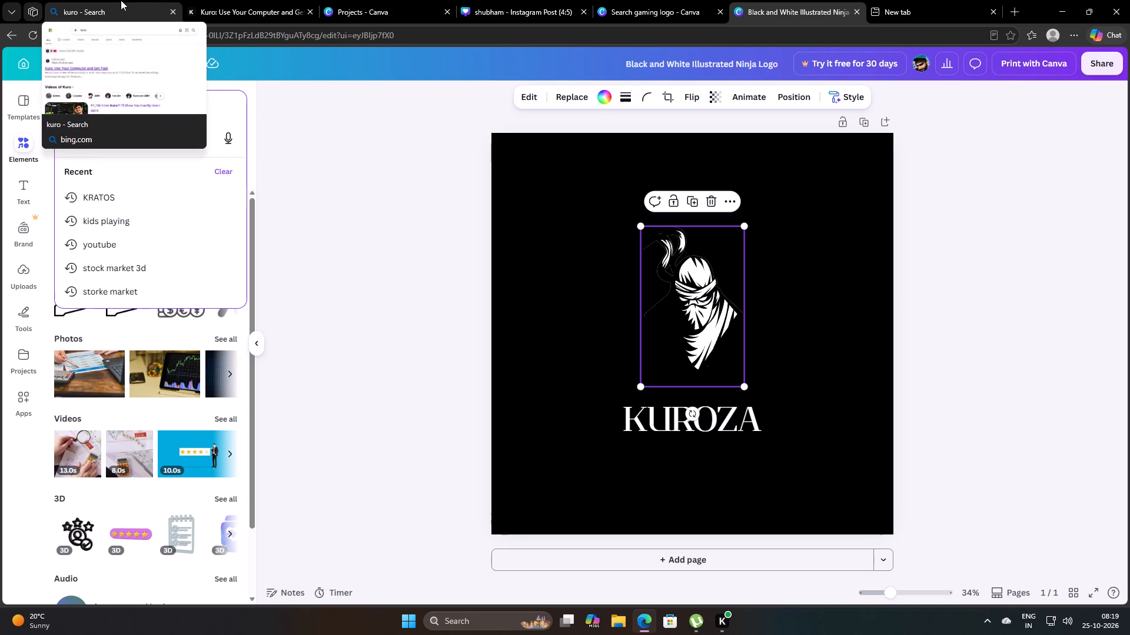
{"action": "type", "text": "BIKE"}
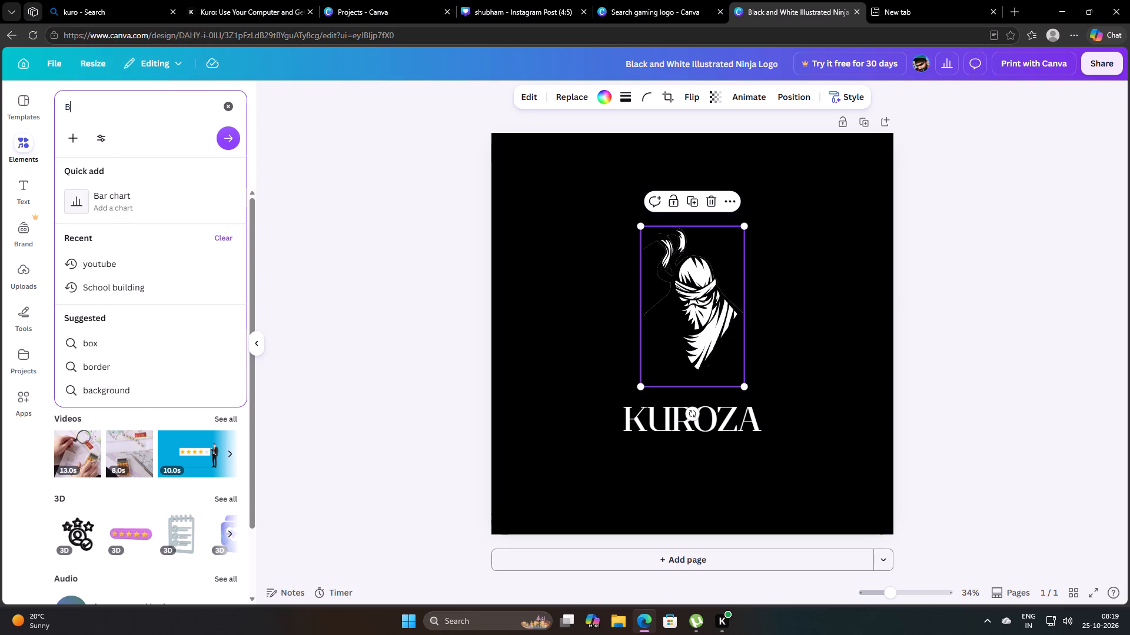
{"action": "key", "text": "Return"}
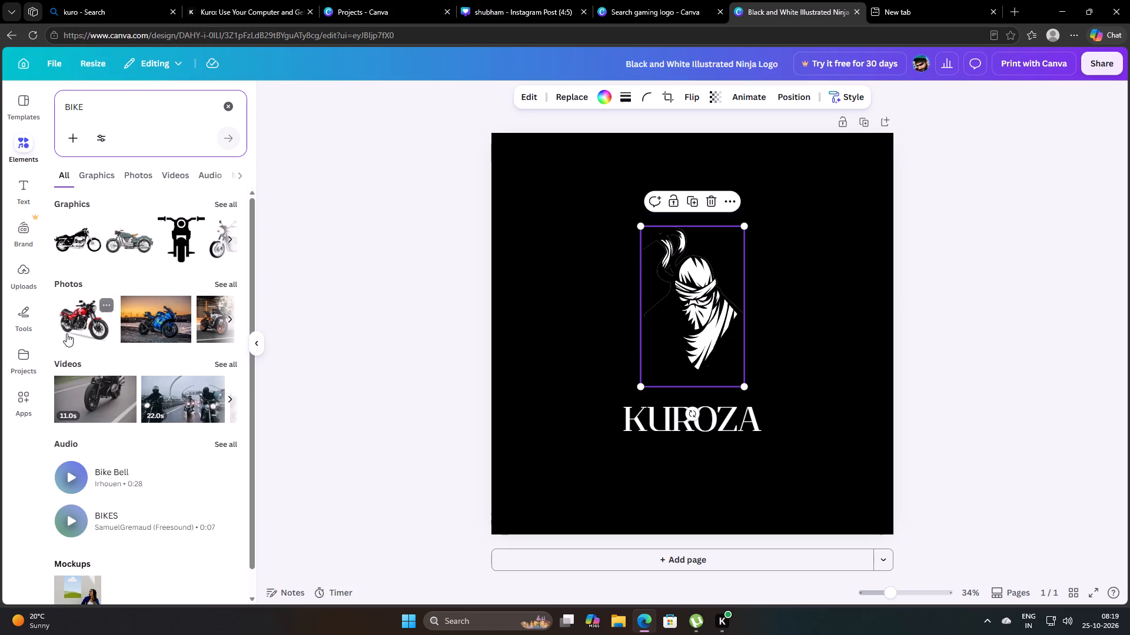
{"action": "left_click", "coordinate": [226, 202]}
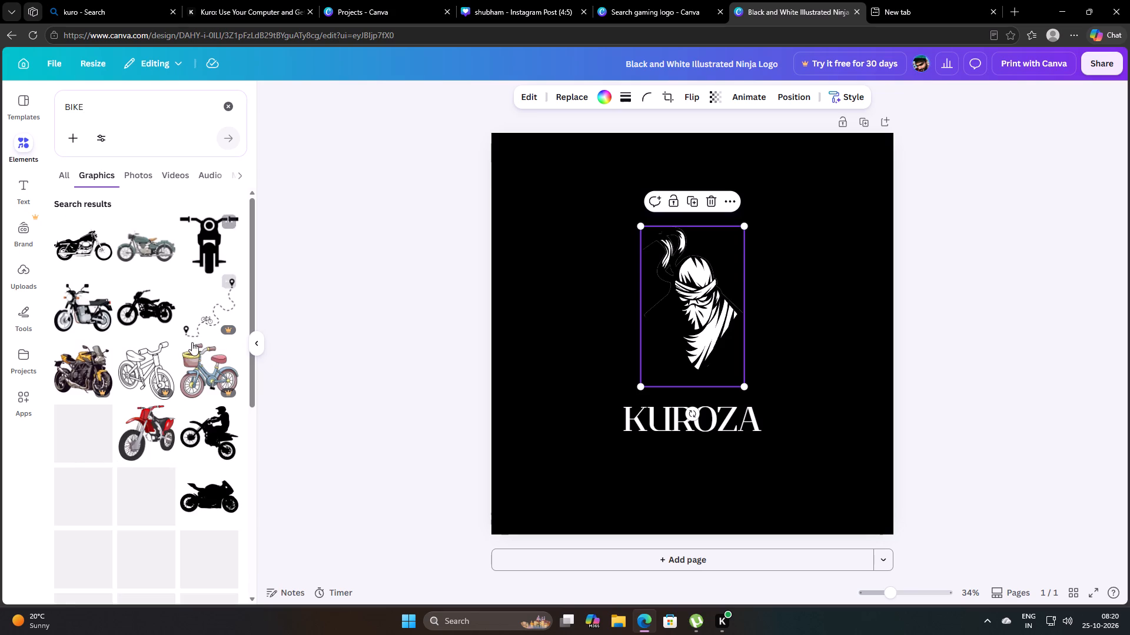
{"action": "scroll", "coordinate": [134, 352], "scroll_direction": "down", "scroll_amount": 1}
{"action": "left_click", "coordinate": [92, 320]}
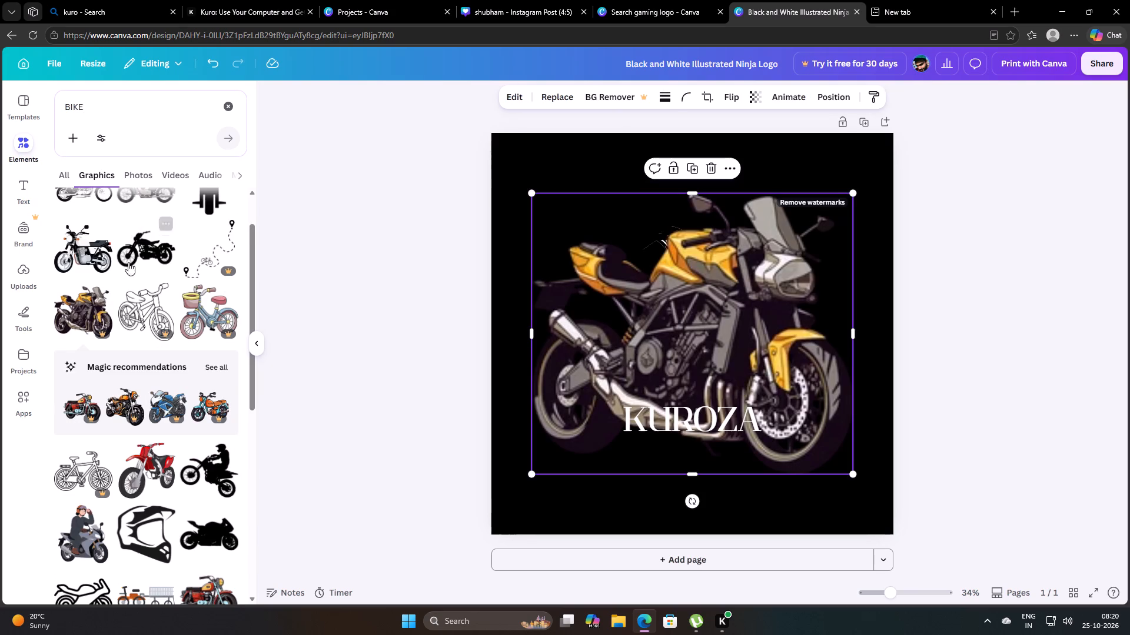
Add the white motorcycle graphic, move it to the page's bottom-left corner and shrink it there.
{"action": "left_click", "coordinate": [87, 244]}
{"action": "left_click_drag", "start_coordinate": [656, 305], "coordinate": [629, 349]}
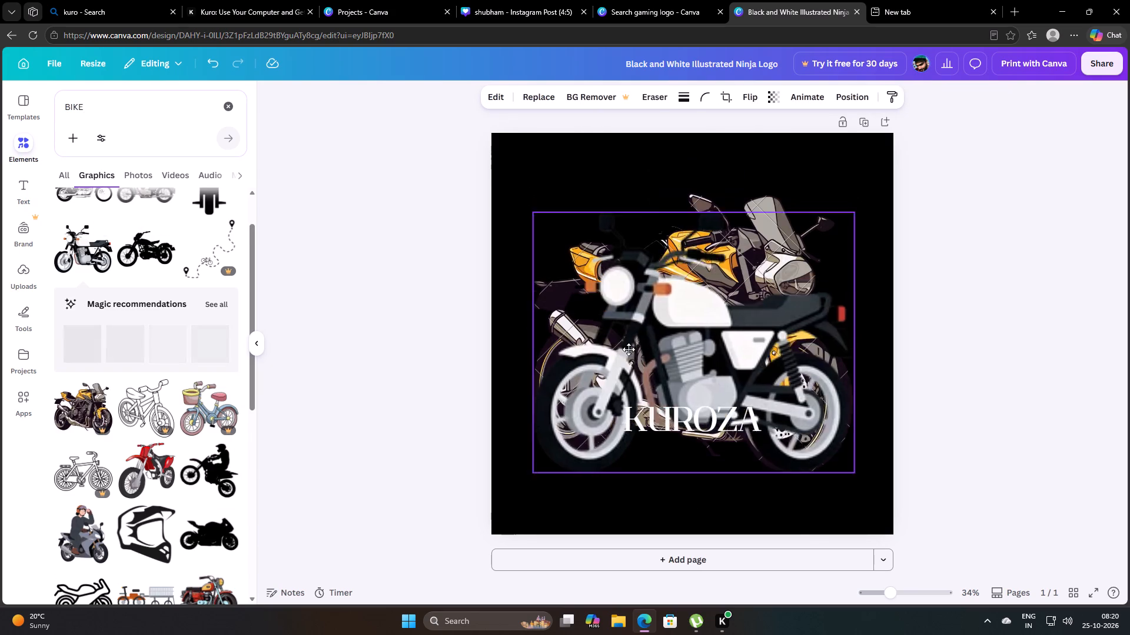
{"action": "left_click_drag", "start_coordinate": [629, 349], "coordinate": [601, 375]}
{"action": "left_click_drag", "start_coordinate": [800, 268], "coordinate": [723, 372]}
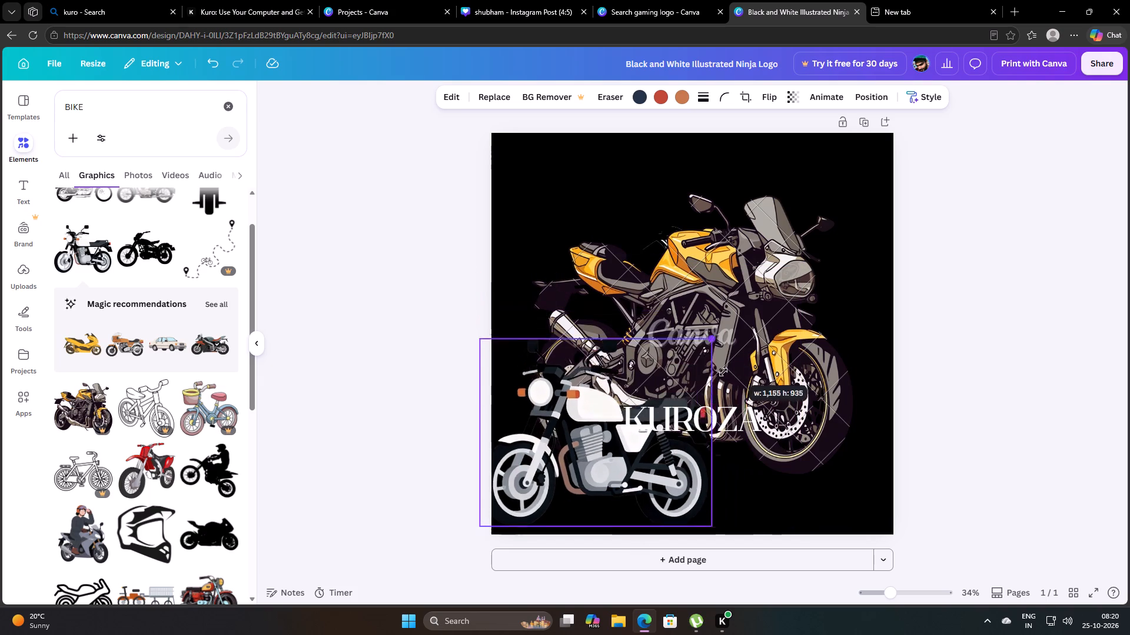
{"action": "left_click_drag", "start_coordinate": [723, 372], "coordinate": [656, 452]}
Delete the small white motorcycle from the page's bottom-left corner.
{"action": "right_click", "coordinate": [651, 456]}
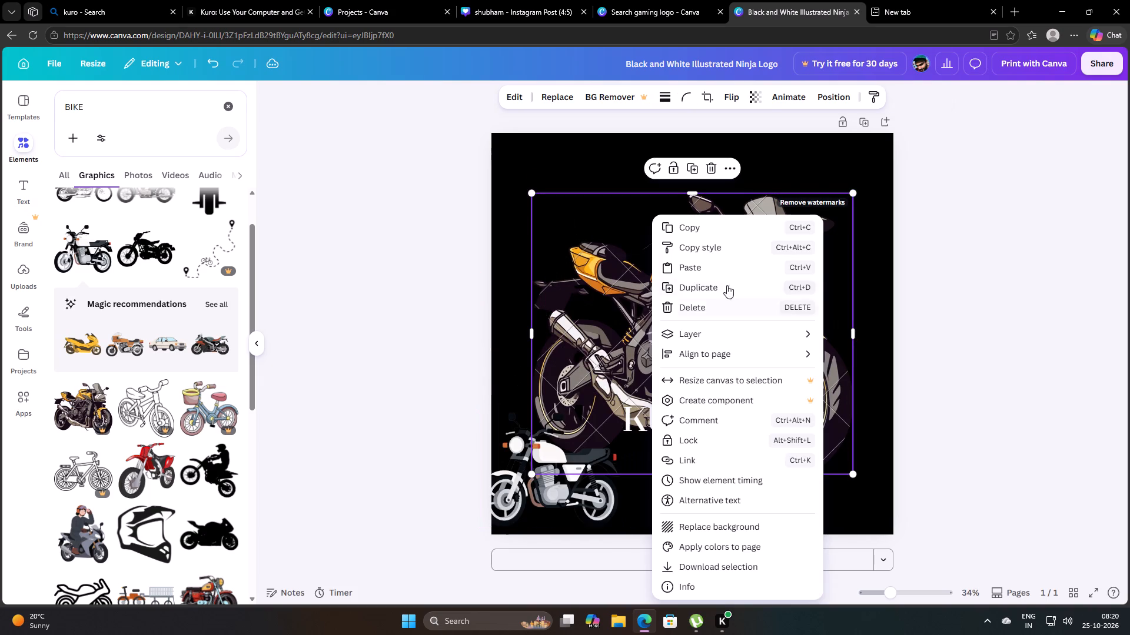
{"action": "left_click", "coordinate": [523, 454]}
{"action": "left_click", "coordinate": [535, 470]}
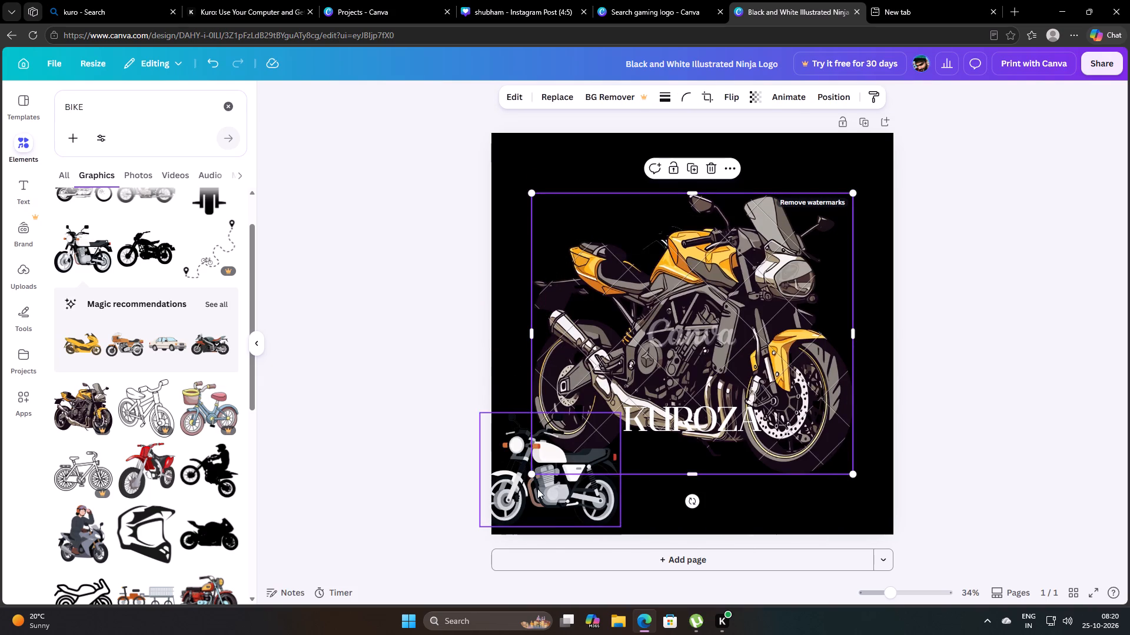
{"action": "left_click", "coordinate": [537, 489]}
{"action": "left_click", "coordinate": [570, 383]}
Delete the large yellow-and-black motorcycle from the logo page.
{"action": "left_click", "coordinate": [707, 355]}
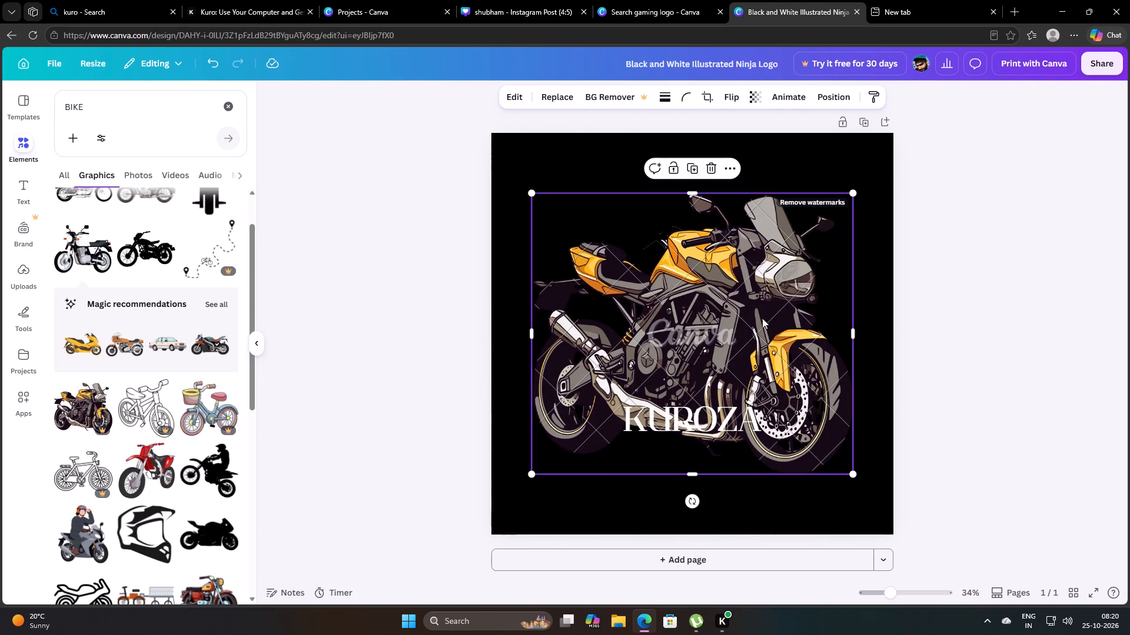
{"action": "left_click", "coordinate": [717, 168]}
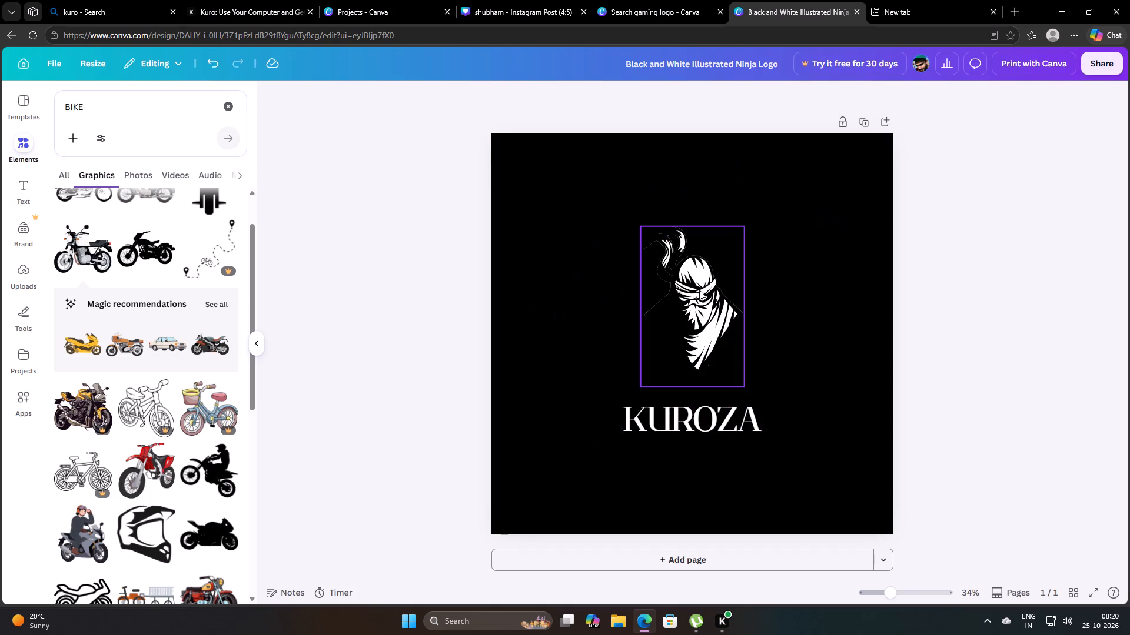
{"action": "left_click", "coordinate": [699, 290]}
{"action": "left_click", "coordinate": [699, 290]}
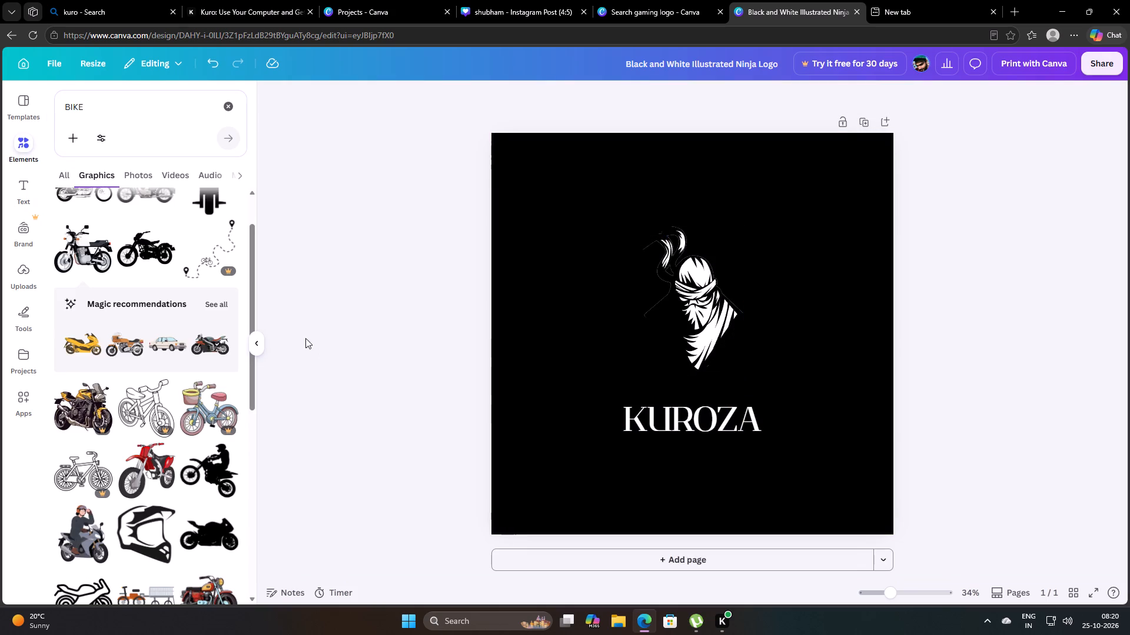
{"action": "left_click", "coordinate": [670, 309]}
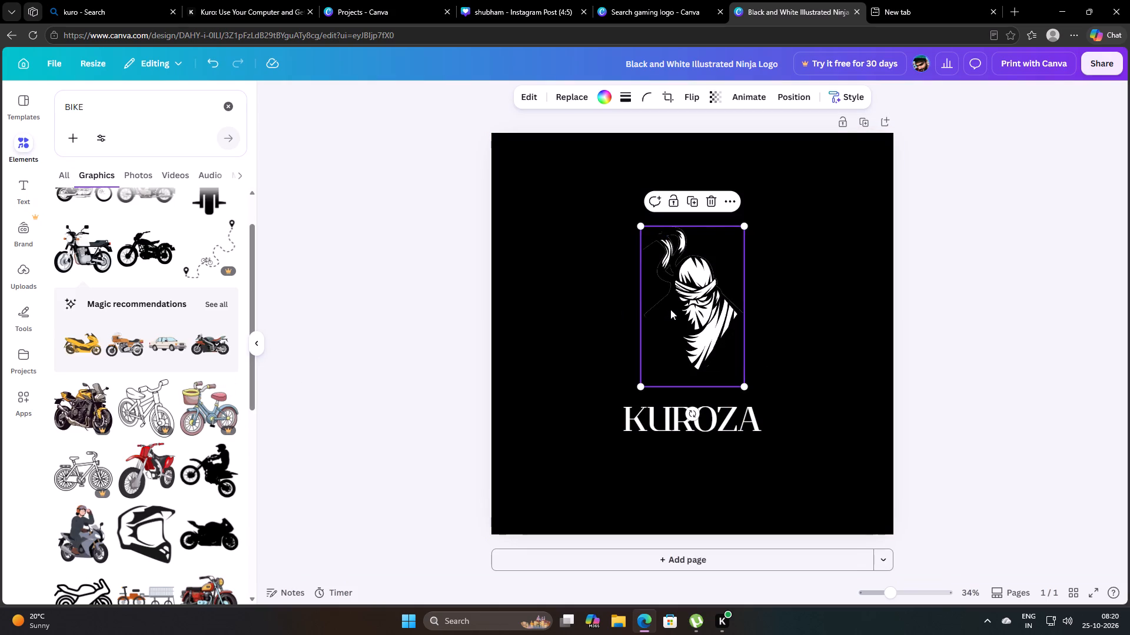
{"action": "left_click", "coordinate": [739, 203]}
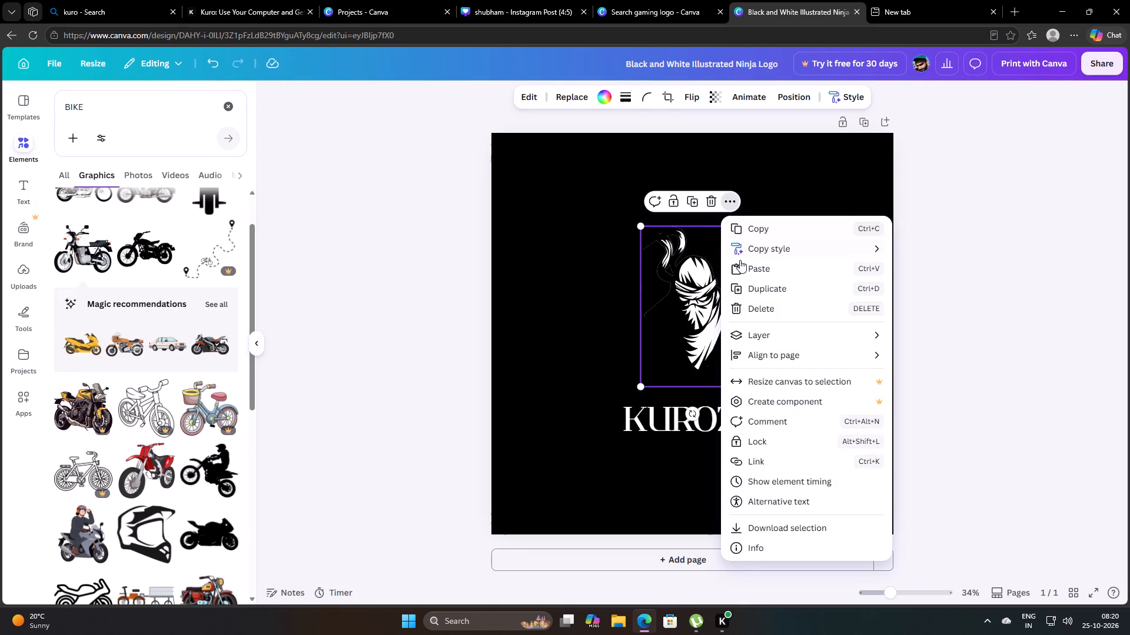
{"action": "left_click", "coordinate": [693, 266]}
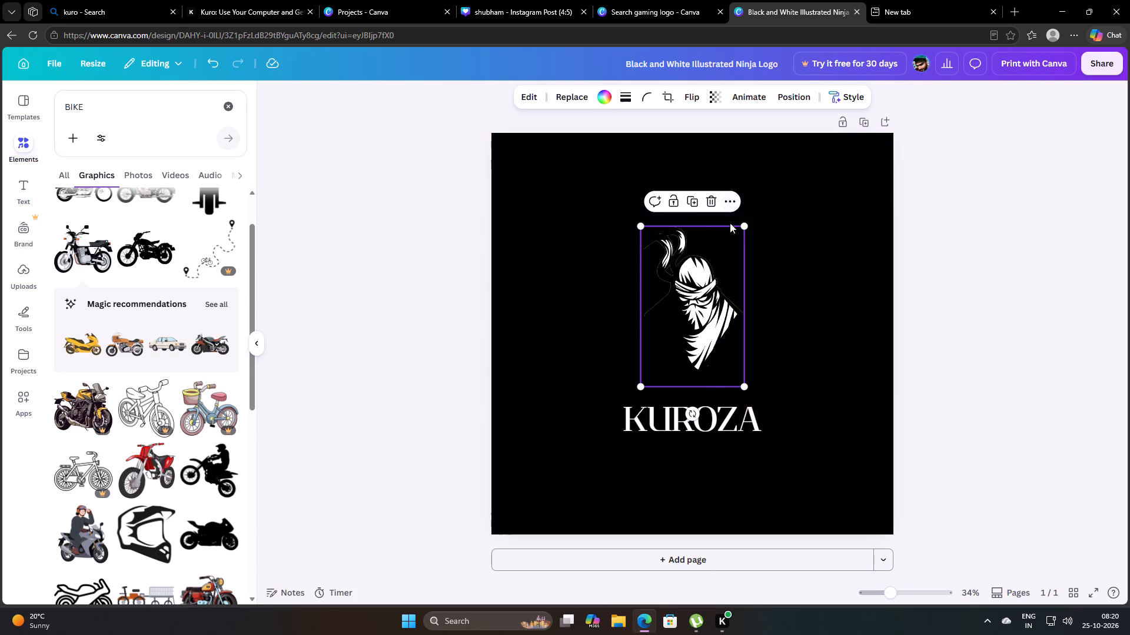
Animate the ninja graphic, trying Wipe and settling on the Breathe effect.
{"action": "left_click", "coordinate": [710, 274]}
{"action": "left_click", "coordinate": [750, 102]}
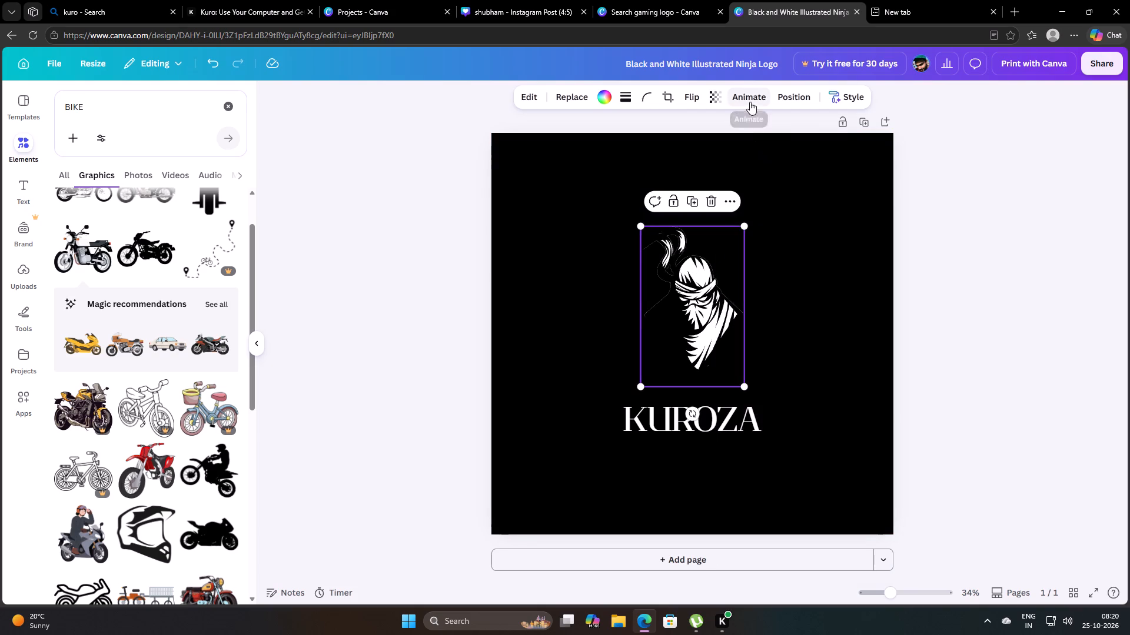
{"action": "left_click", "coordinate": [164, 386]}
{"action": "scroll", "coordinate": [165, 443], "scroll_direction": "down", "scroll_amount": 2}
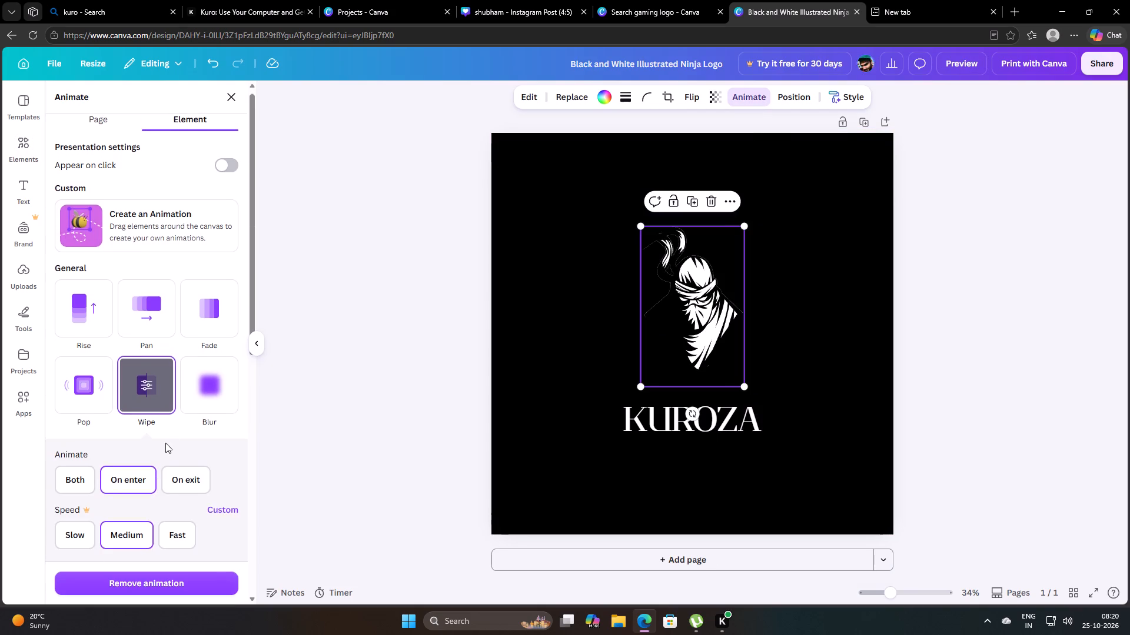
{"action": "scroll", "coordinate": [165, 443], "scroll_direction": "down", "scroll_amount": 2}
{"action": "left_click", "coordinate": [169, 440]}
{"action": "scroll", "coordinate": [181, 444], "scroll_direction": "down", "scroll_amount": 2}
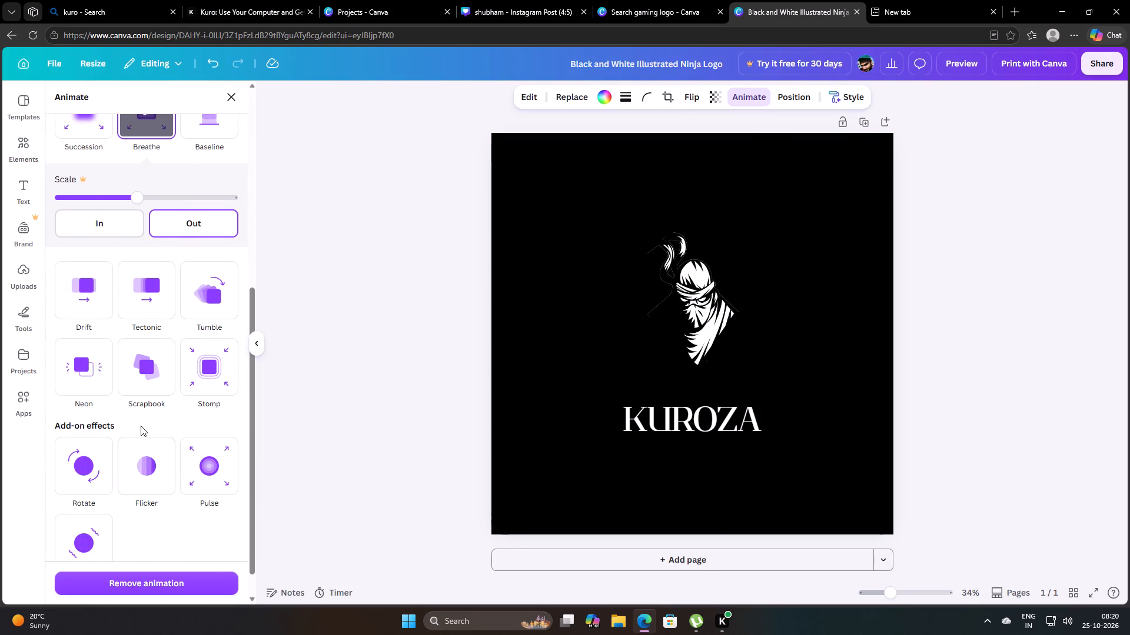
Move the KUROZA text up so it sits closer beneath the ninja graphic.
{"action": "left_click", "coordinate": [679, 414]}
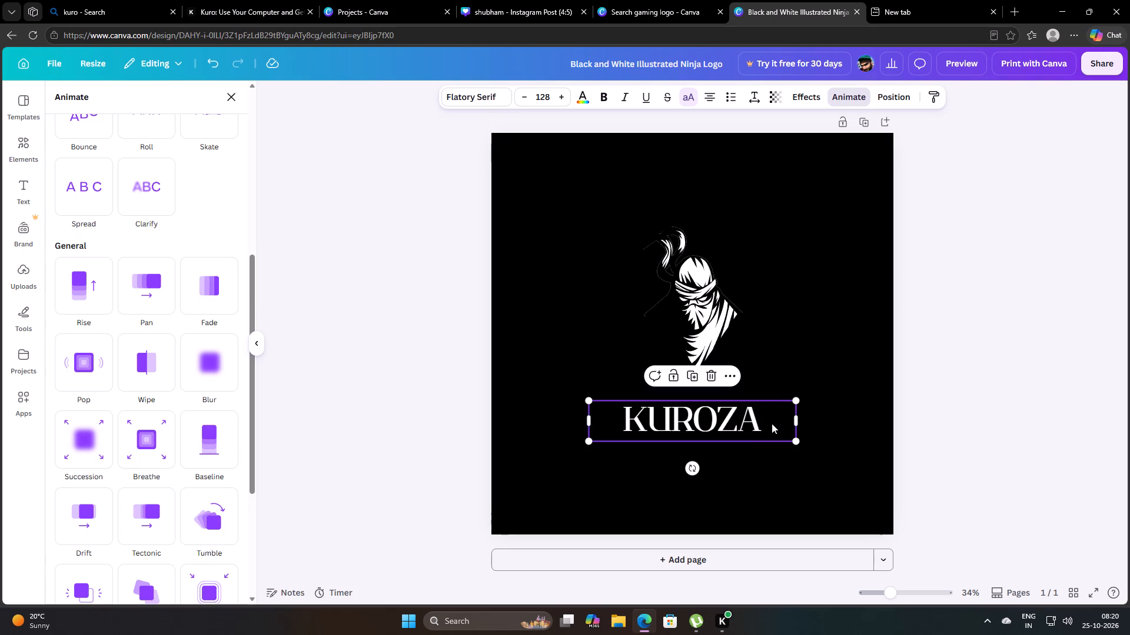
{"action": "left_click_drag", "start_coordinate": [772, 423], "coordinate": [772, 398]}
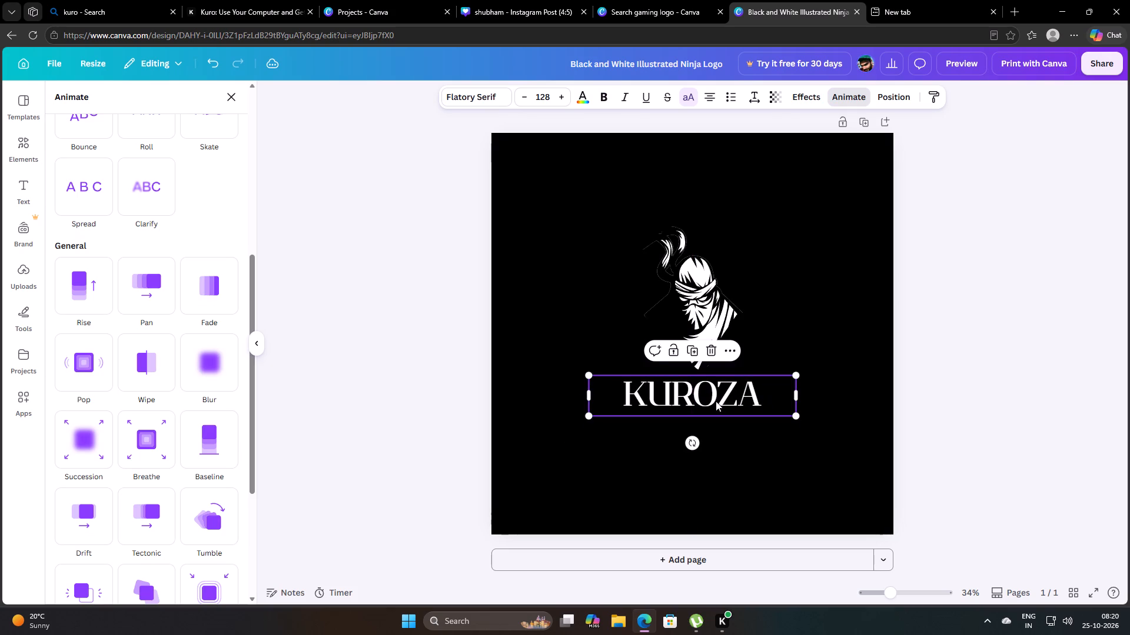
Replace the KUROZA text with "SHUHAM".
{"action": "left_click", "coordinate": [715, 400]}
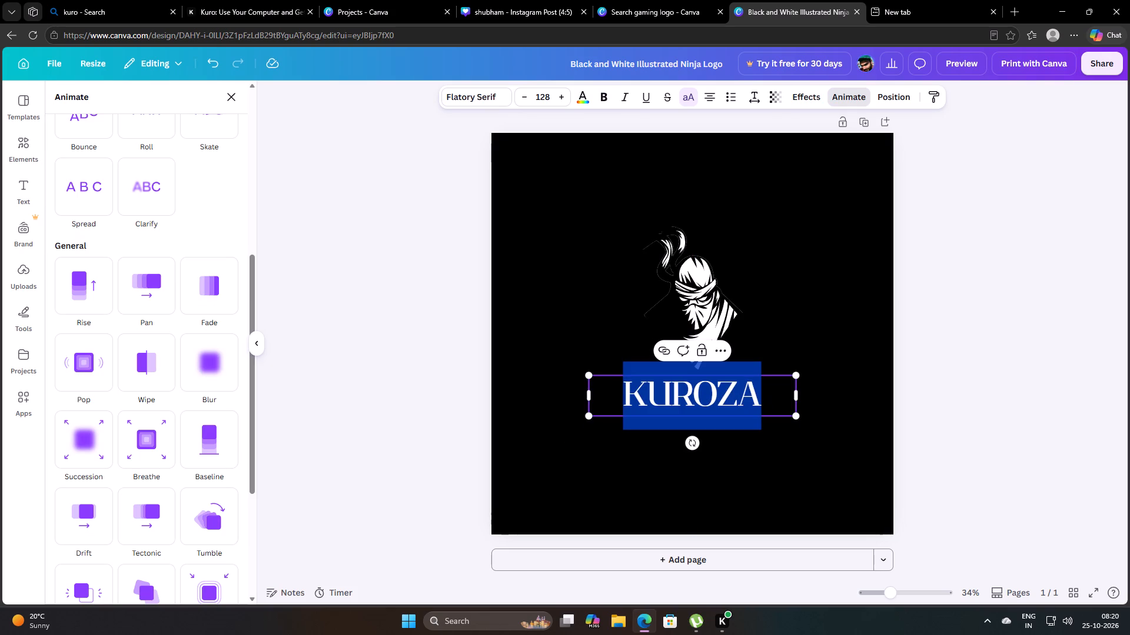
{"action": "key", "text": "BackSpace"}
{"action": "type", "text": "SH"}
{"action": "key", "text": "u"}
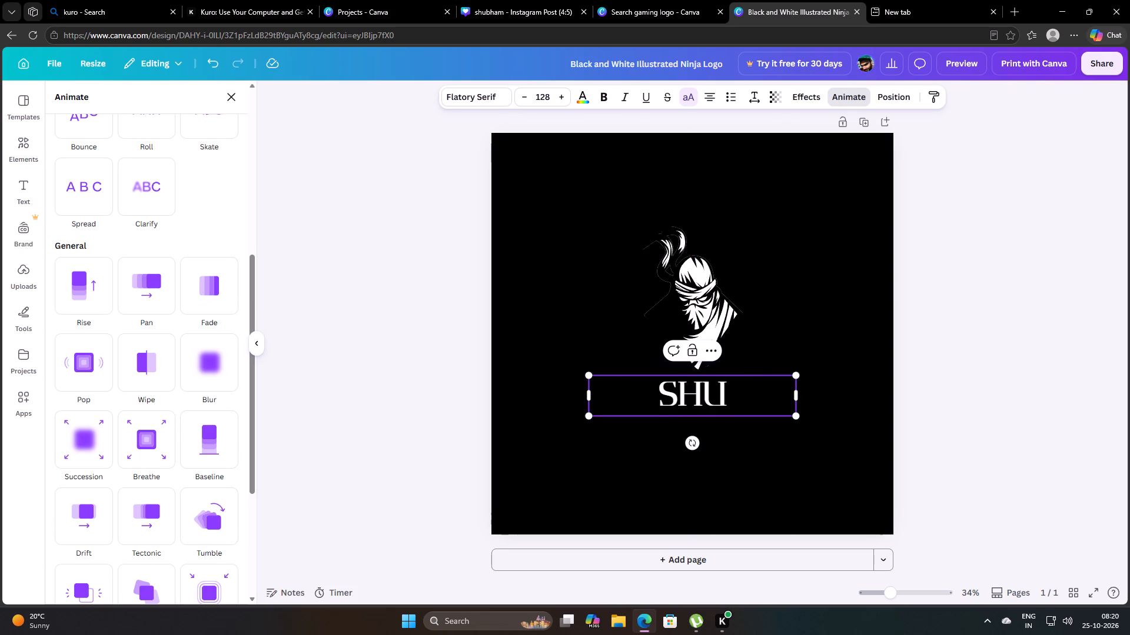
{"action": "type", "text": "UBHA"}
{"action": "key", "text": "BackSpace"}
{"action": "key", "text": "BackSpace"}
{"action": "key", "text": "BackSpace"}
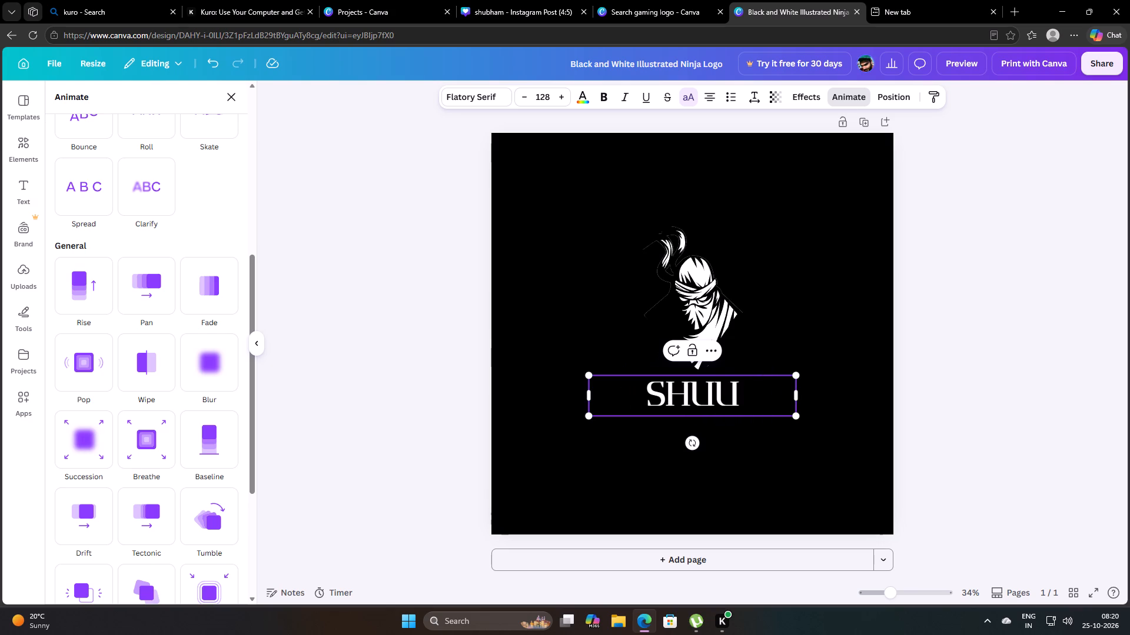
{"action": "key", "text": "BackSpace"}
{"action": "type", "text": "HAM"}
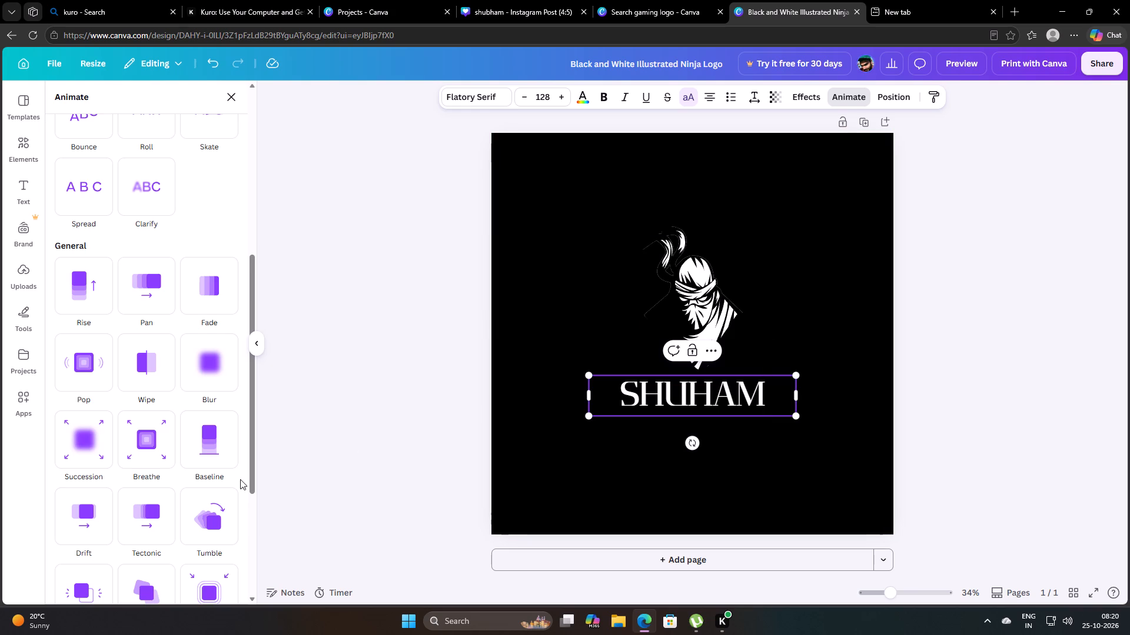
Apply the Baseline animation to the SHUHAM text and deselect it.
{"action": "left_click", "coordinate": [221, 451]}
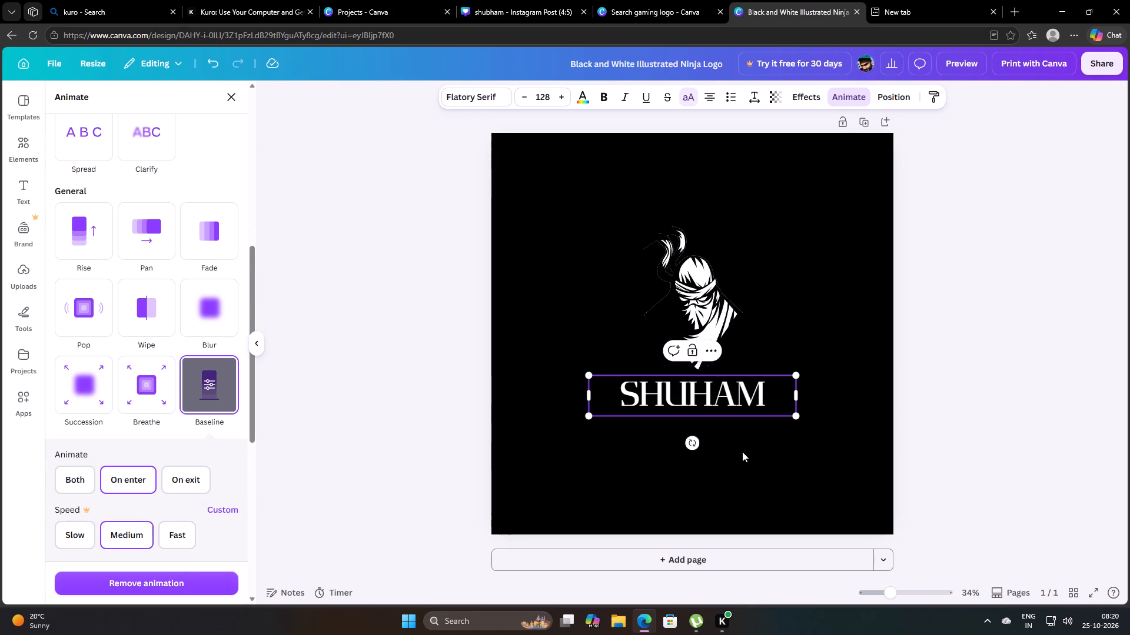
{"action": "left_click", "coordinate": [765, 437]}
Add a new text box to the logo page reading "GAMING CHANNEL".
{"action": "left_click", "coordinate": [22, 202]}
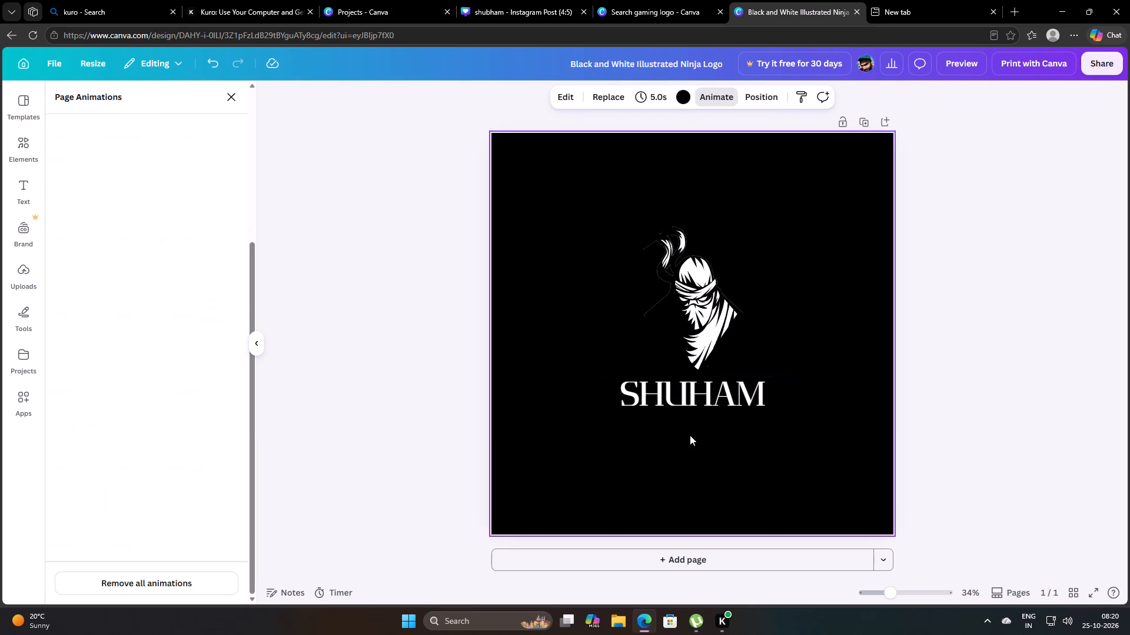
{"action": "left_click", "coordinate": [147, 149]}
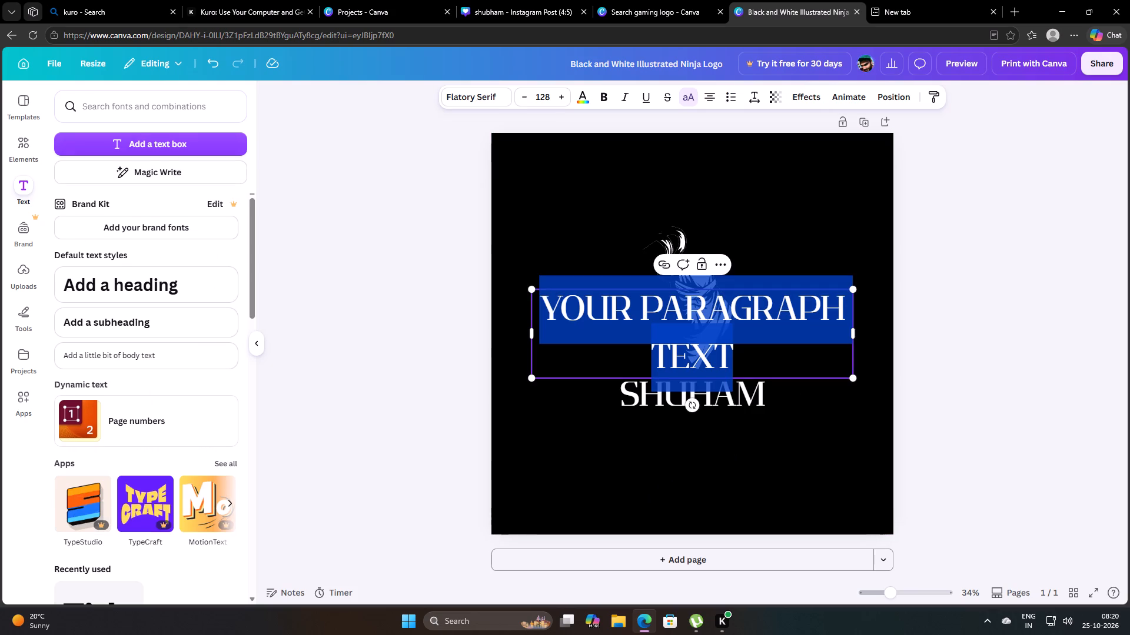
{"action": "left_click_drag", "start_coordinate": [717, 323], "coordinate": [716, 363]}
{"action": "left_click_drag", "start_coordinate": [759, 361], "coordinate": [594, 300]}
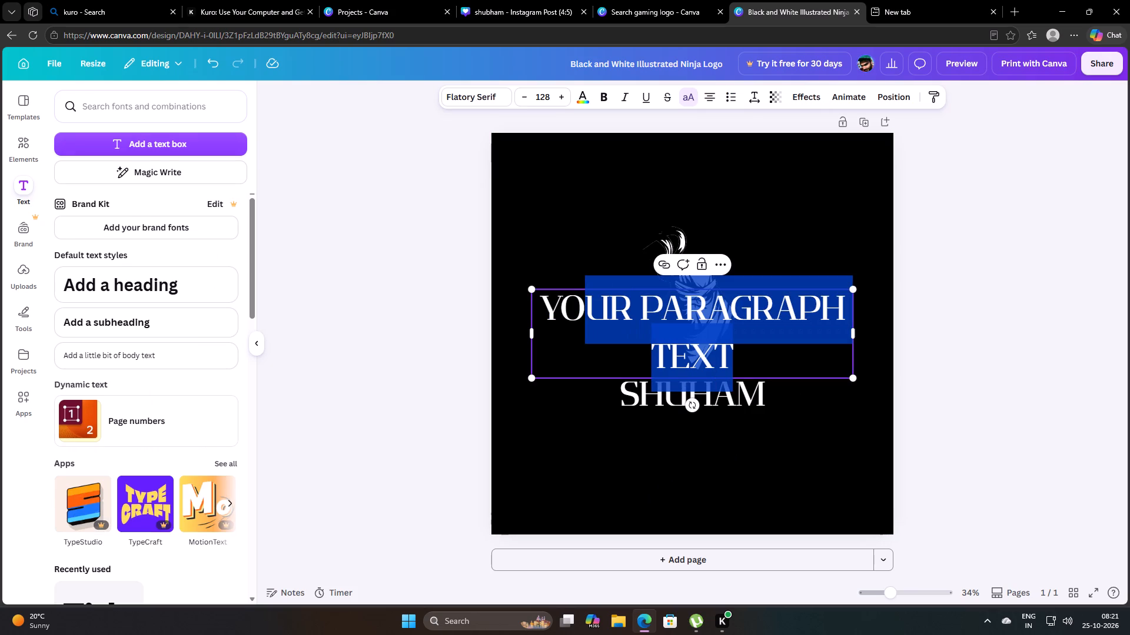
{"action": "left_click_drag", "start_coordinate": [594, 300], "coordinate": [542, 299]}
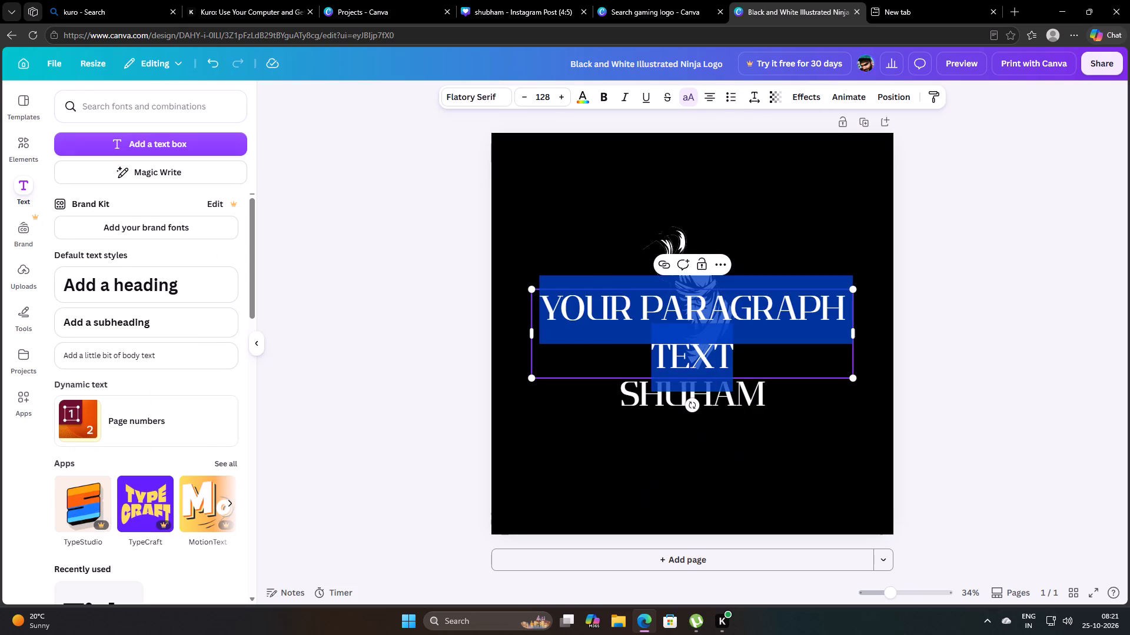
{"action": "type", "text": "GAM"}
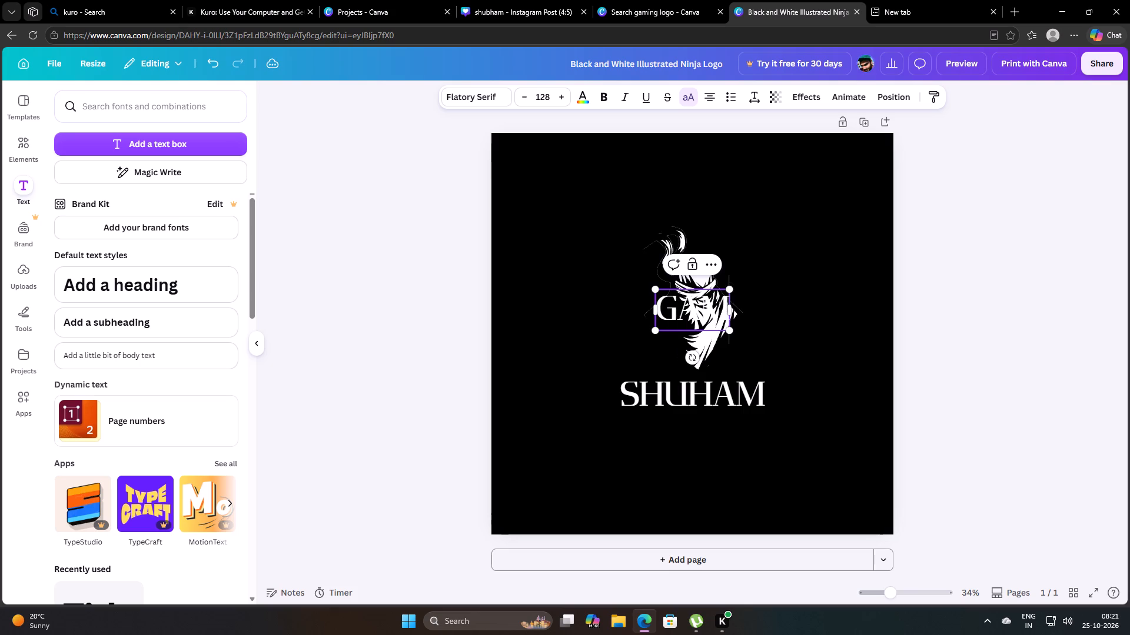
{"action": "key", "text": "i"}
{"action": "type", "text": "NG"}
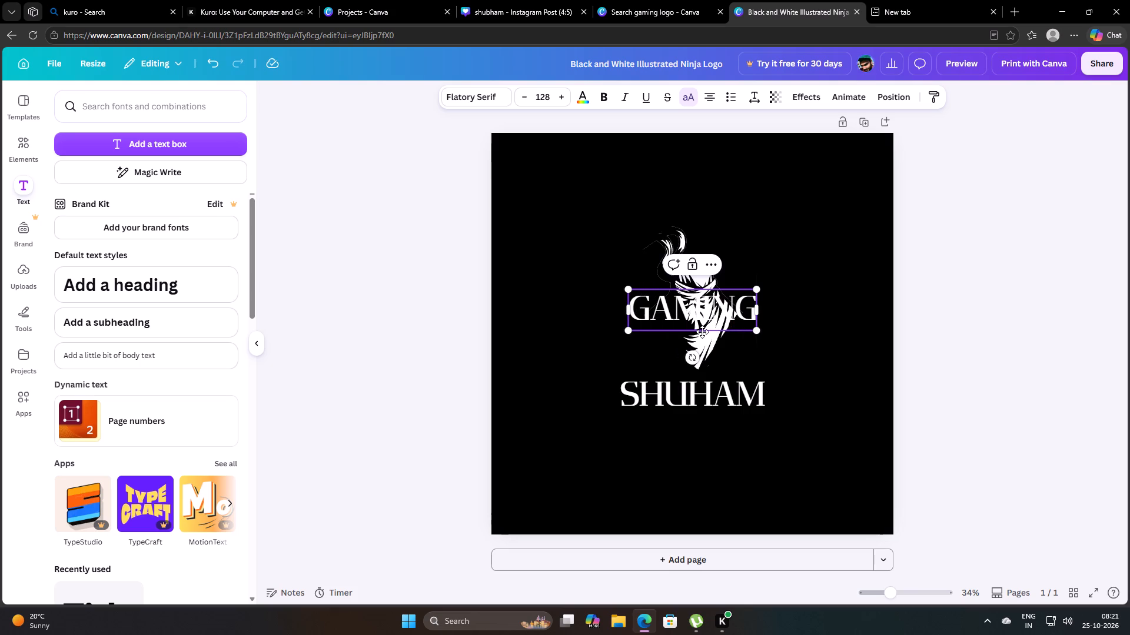
{"action": "key", "text": "space"}
{"action": "type", "text": "CHANNEL"}
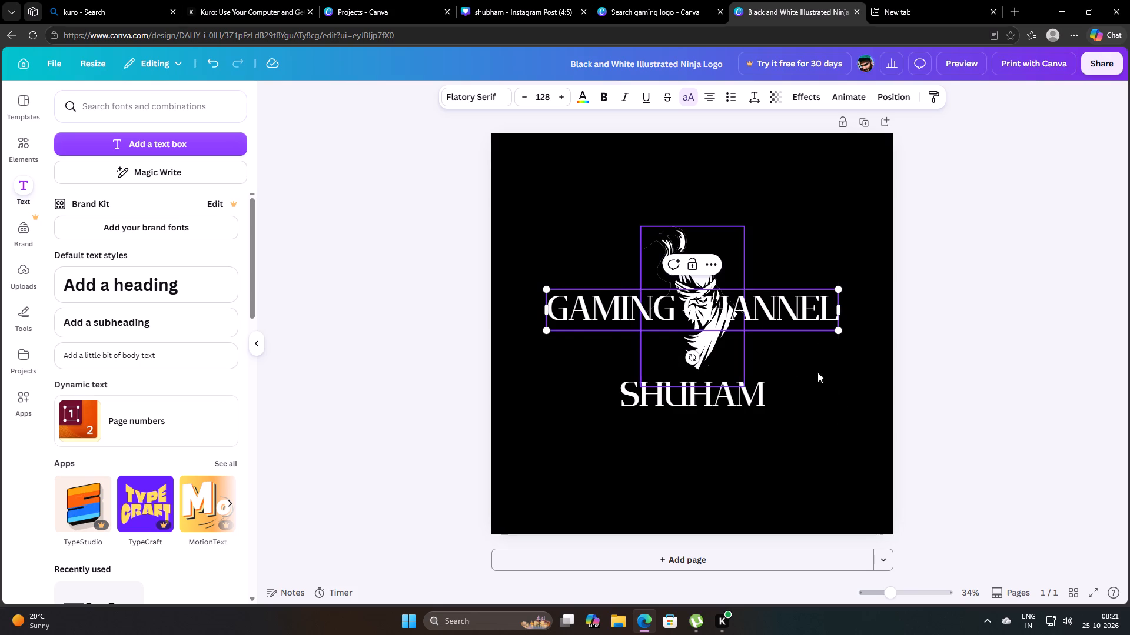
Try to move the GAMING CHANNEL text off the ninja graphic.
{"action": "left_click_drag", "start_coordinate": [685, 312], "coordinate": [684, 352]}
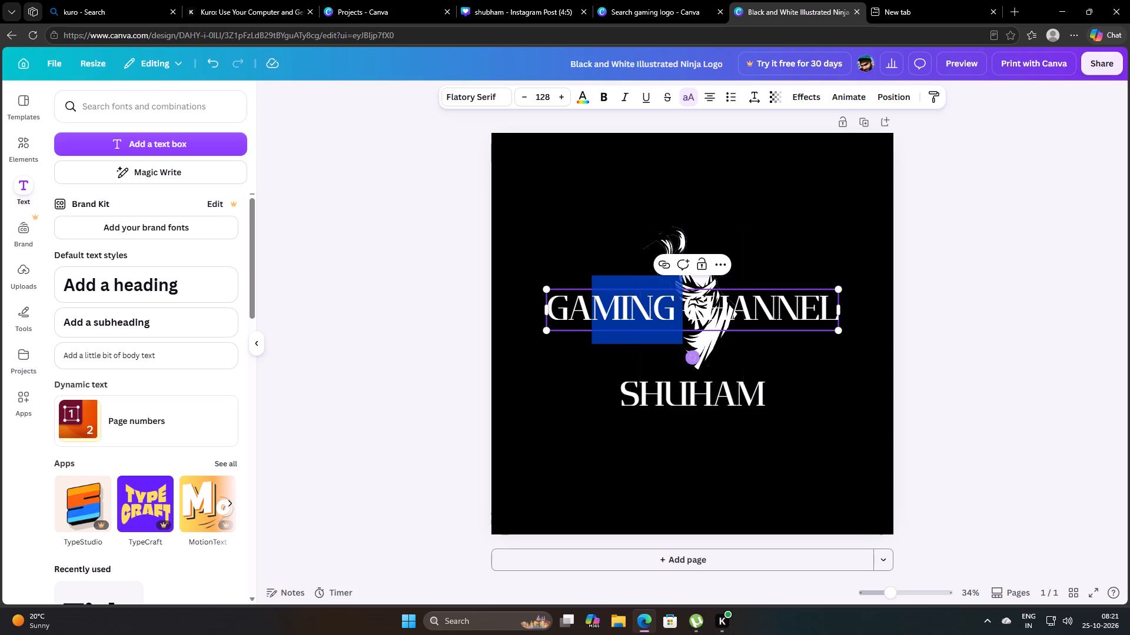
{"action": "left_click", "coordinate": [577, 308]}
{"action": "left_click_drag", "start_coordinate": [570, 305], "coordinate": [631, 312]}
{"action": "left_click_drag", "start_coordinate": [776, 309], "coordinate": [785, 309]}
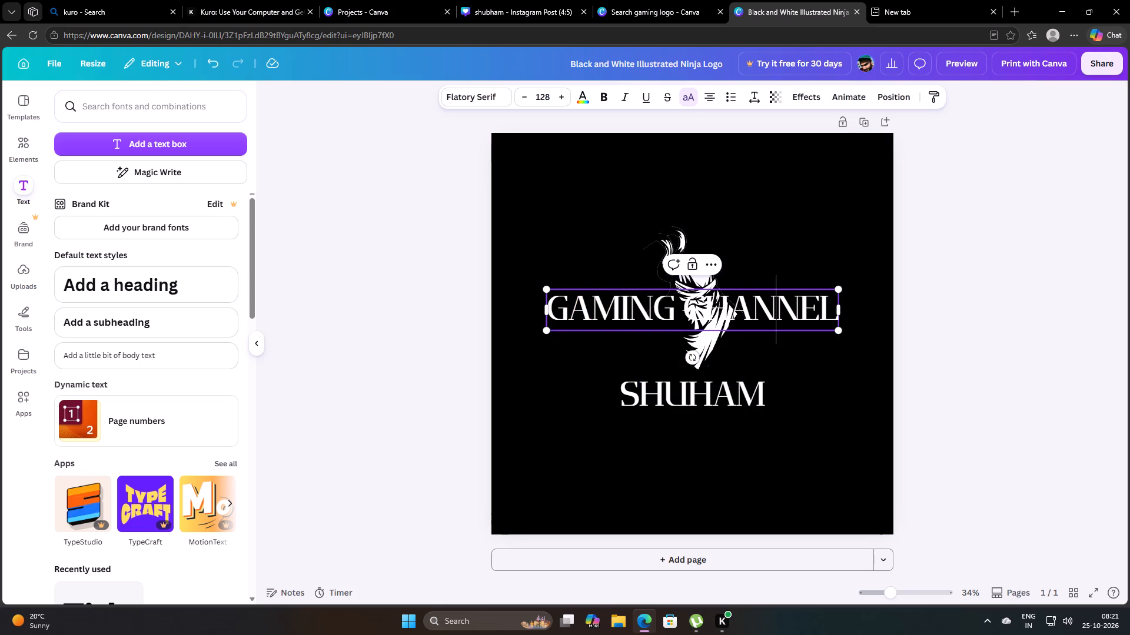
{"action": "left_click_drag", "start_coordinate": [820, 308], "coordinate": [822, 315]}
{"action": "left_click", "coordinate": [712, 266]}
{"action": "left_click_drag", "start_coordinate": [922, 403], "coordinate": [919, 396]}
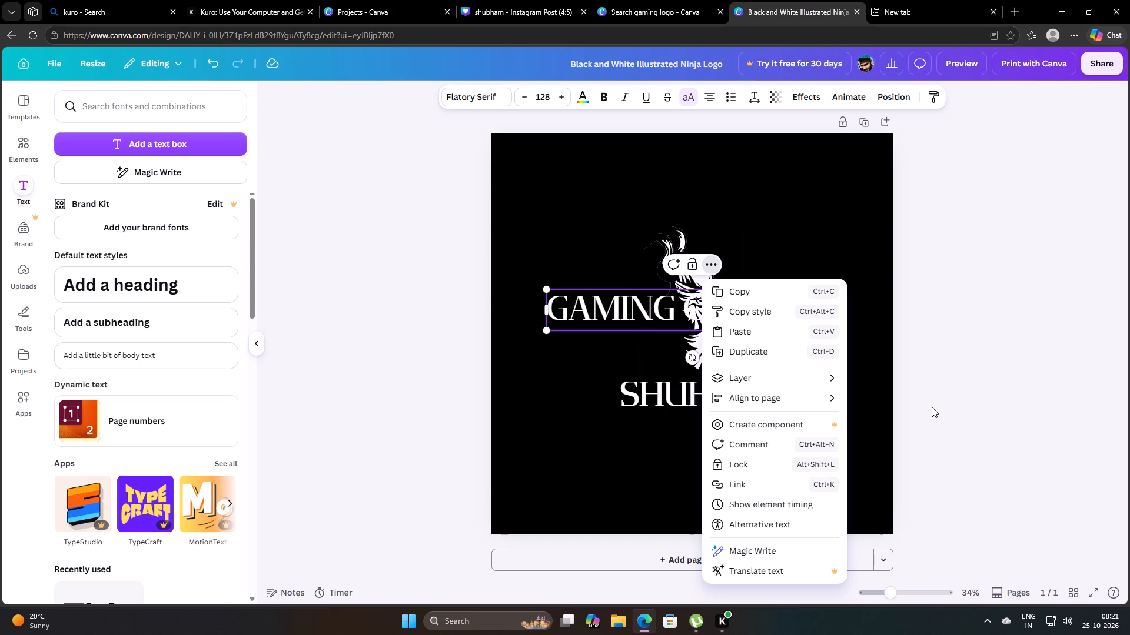
Enlarge the GAMING CHANNEL text to font size 136 and place it directly below the SHUHAM text.
{"action": "left_click", "coordinate": [837, 329]}
{"action": "left_click_drag", "start_coordinate": [836, 329], "coordinate": [850, 369]}
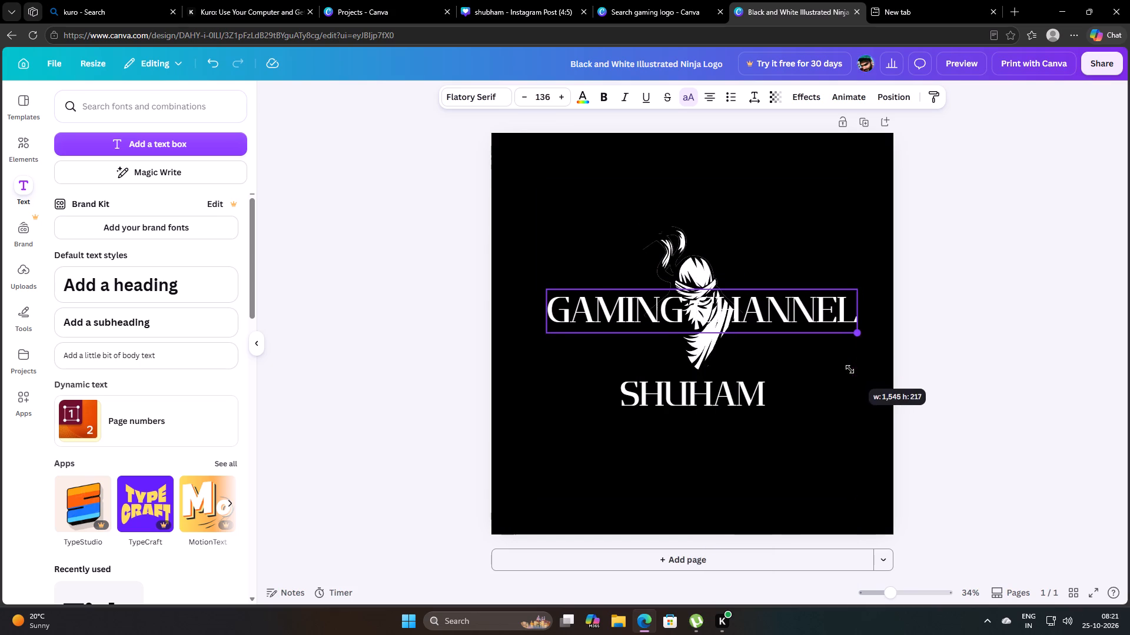
{"action": "left_click_drag", "start_coordinate": [850, 369], "coordinate": [850, 367]}
{"action": "left_click_drag", "start_coordinate": [763, 306], "coordinate": [731, 432]}
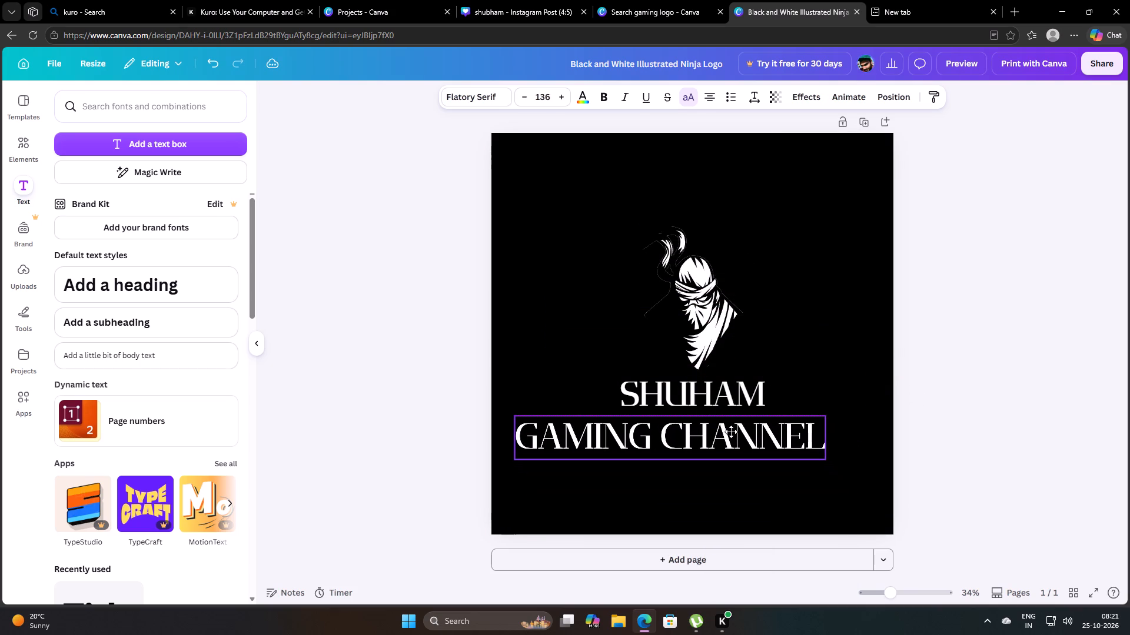
{"action": "left_click_drag", "start_coordinate": [731, 432], "coordinate": [730, 425]}
{"action": "left_click_drag", "start_coordinate": [749, 442], "coordinate": [730, 428]}
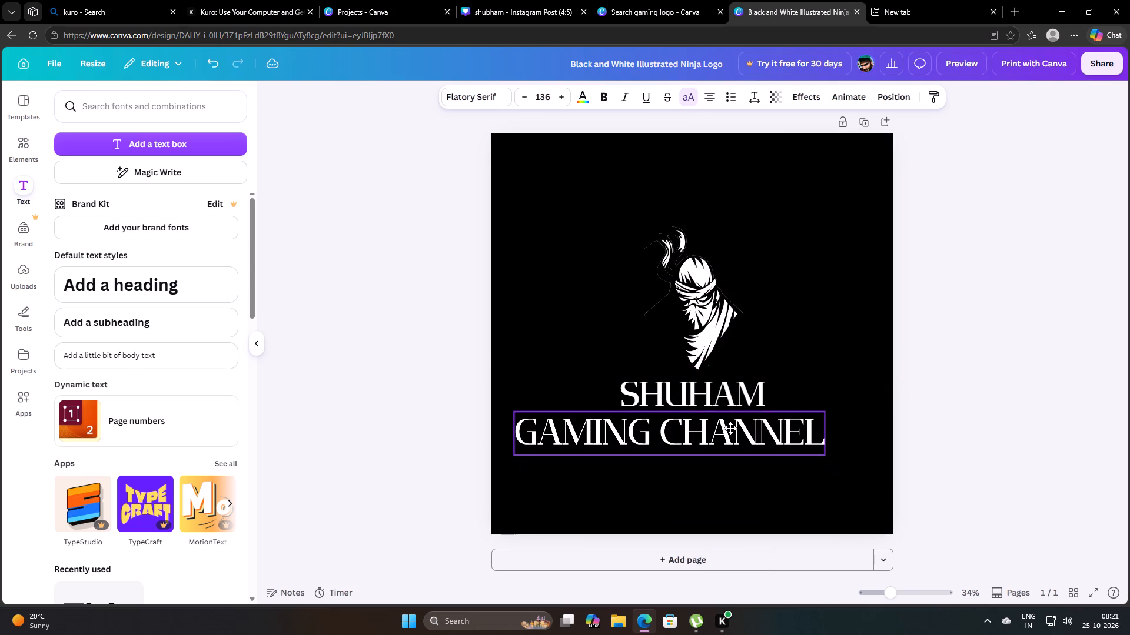
{"action": "left_click_drag", "start_coordinate": [730, 428], "coordinate": [768, 446]}
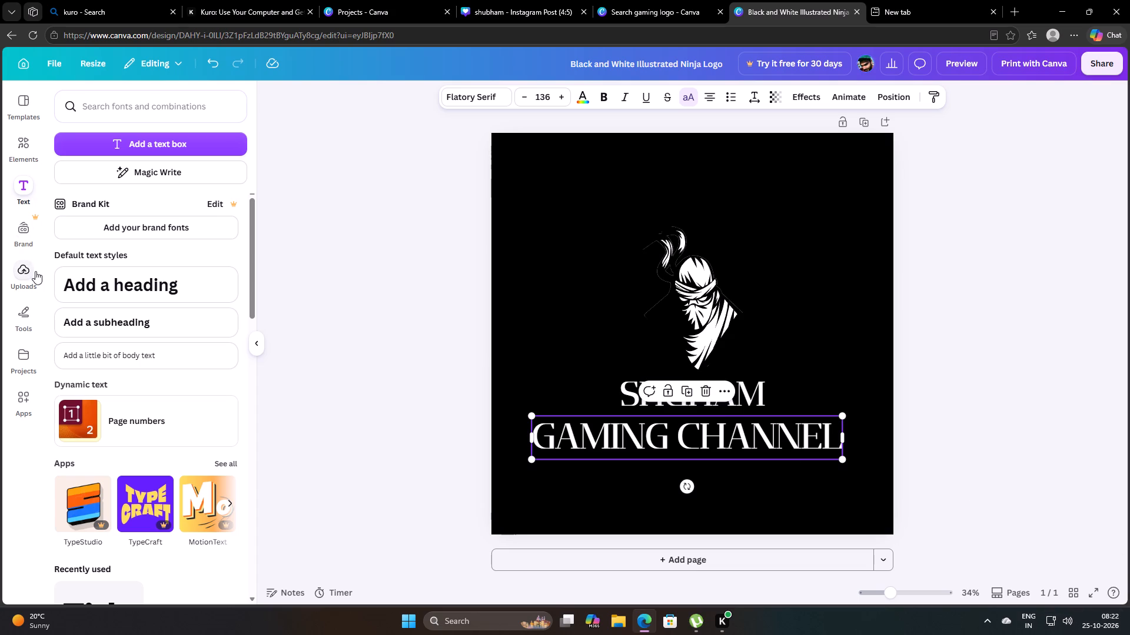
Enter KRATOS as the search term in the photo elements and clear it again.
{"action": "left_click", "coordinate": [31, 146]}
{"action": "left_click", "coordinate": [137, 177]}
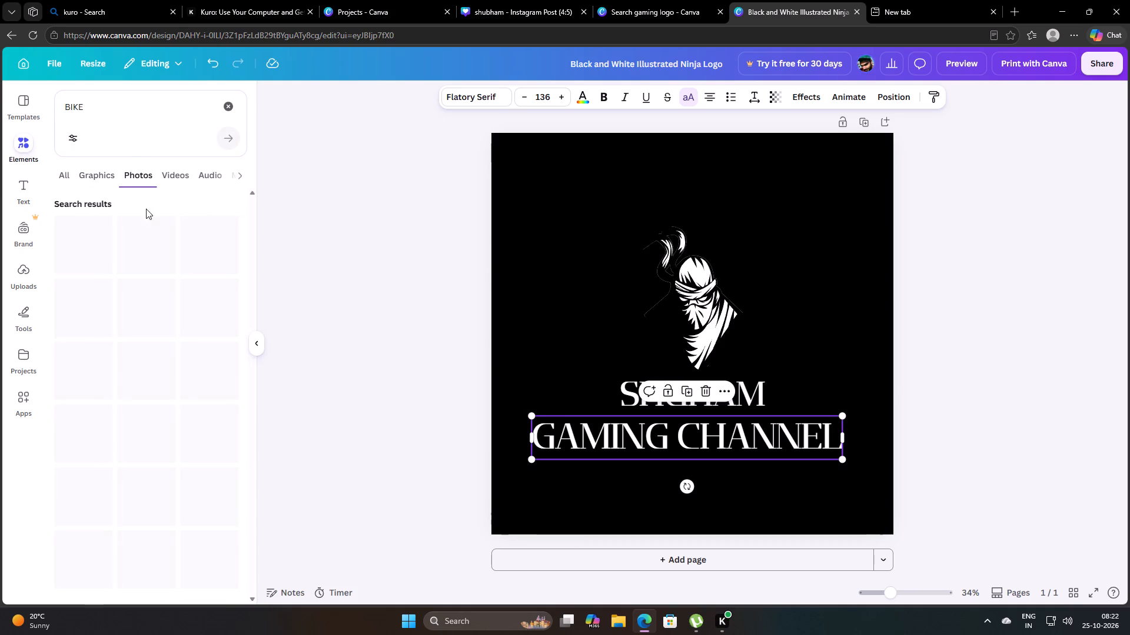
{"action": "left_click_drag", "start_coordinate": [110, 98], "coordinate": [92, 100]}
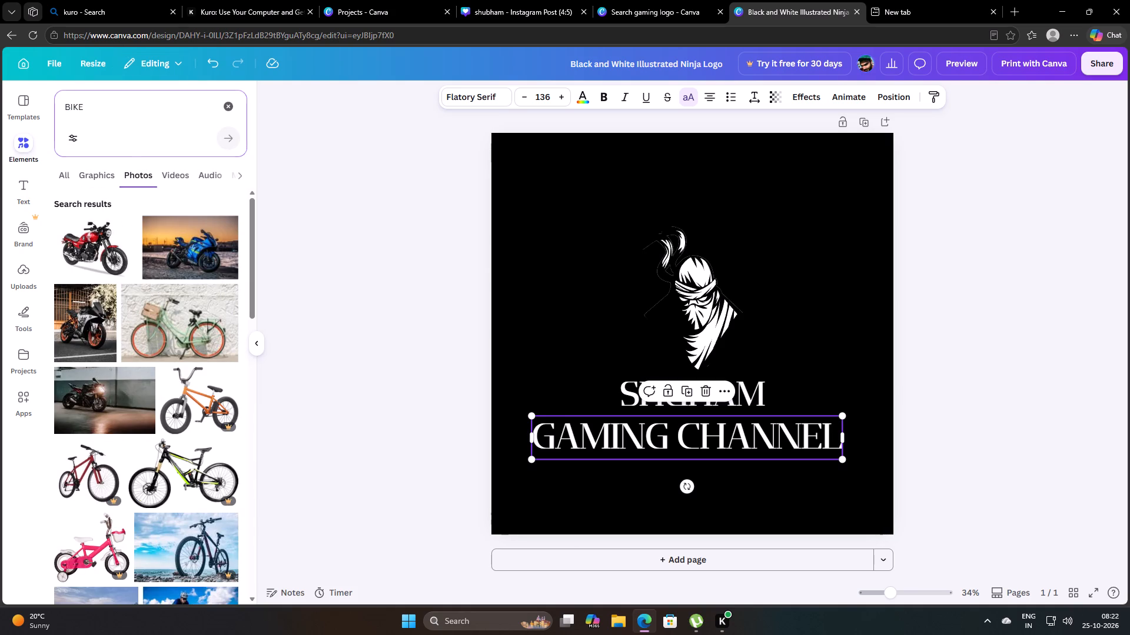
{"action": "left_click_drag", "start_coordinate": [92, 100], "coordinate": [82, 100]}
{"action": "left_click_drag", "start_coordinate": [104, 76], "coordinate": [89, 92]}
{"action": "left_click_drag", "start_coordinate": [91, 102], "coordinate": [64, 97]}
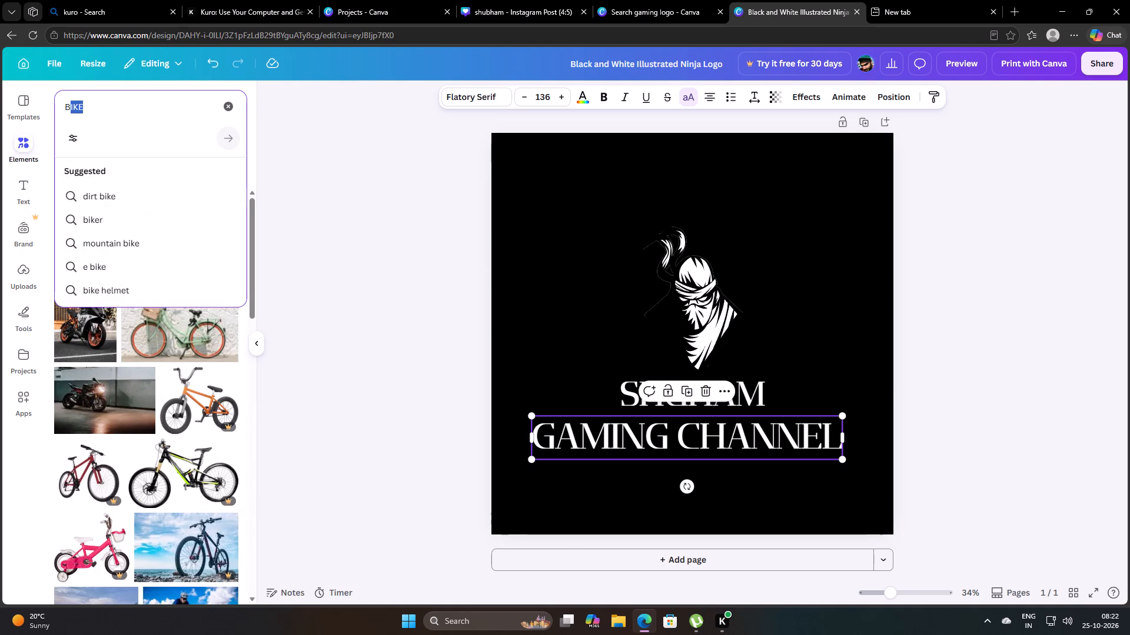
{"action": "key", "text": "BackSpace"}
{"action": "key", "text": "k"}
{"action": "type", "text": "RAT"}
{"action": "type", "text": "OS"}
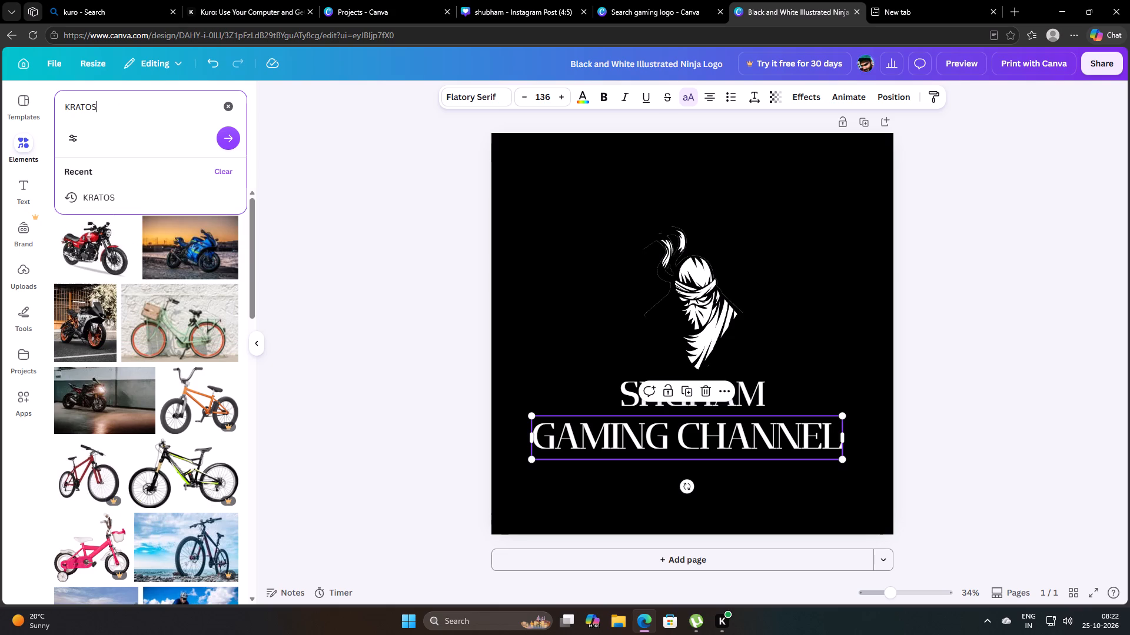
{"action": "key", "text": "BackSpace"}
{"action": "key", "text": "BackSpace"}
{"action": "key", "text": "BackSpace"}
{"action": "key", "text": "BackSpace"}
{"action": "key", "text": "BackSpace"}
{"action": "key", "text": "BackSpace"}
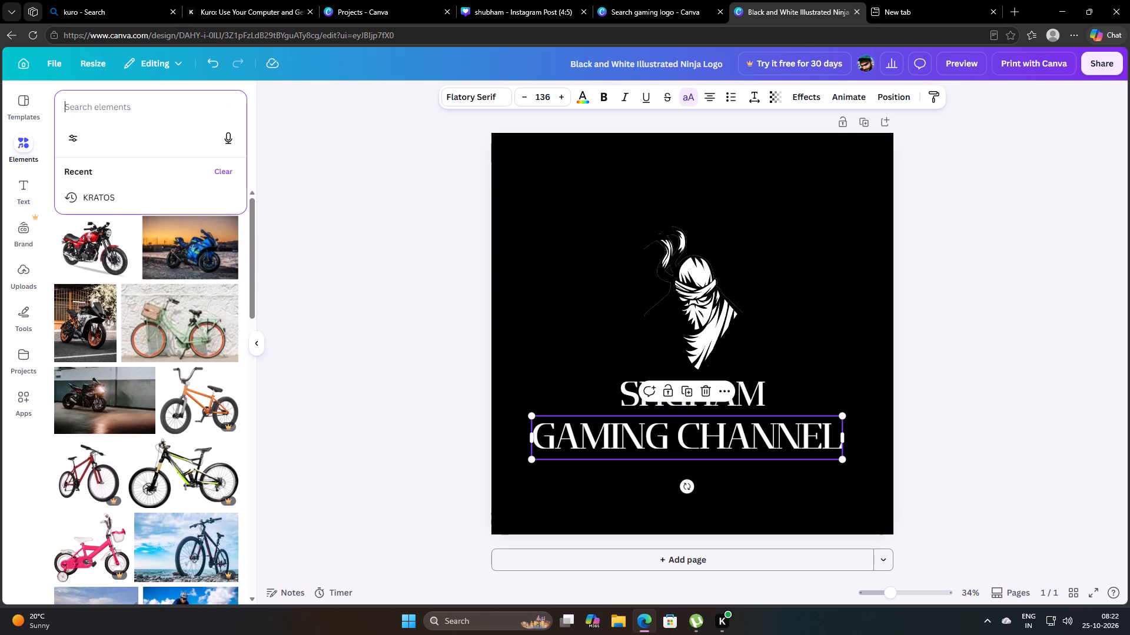
Search the photo elements for GOD OF WAR.
{"action": "type", "text": "GOD OD"}
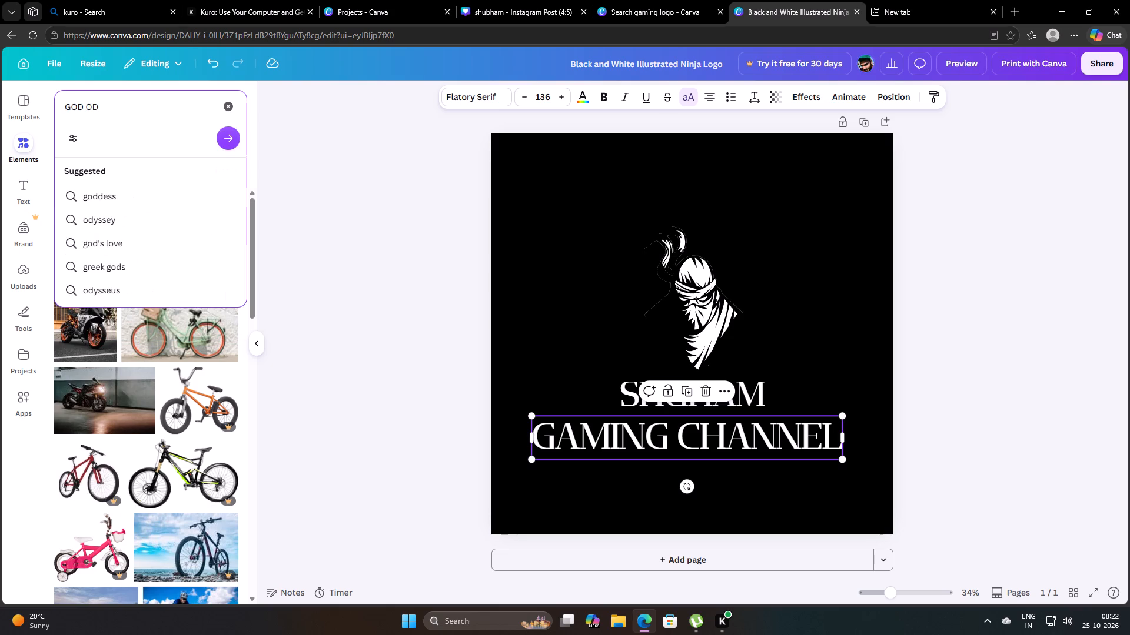
{"action": "key", "text": "BackSpace"}
{"action": "key", "text": "f"}
{"action": "key", "text": "space"}
{"action": "type", "text": "WAR"}
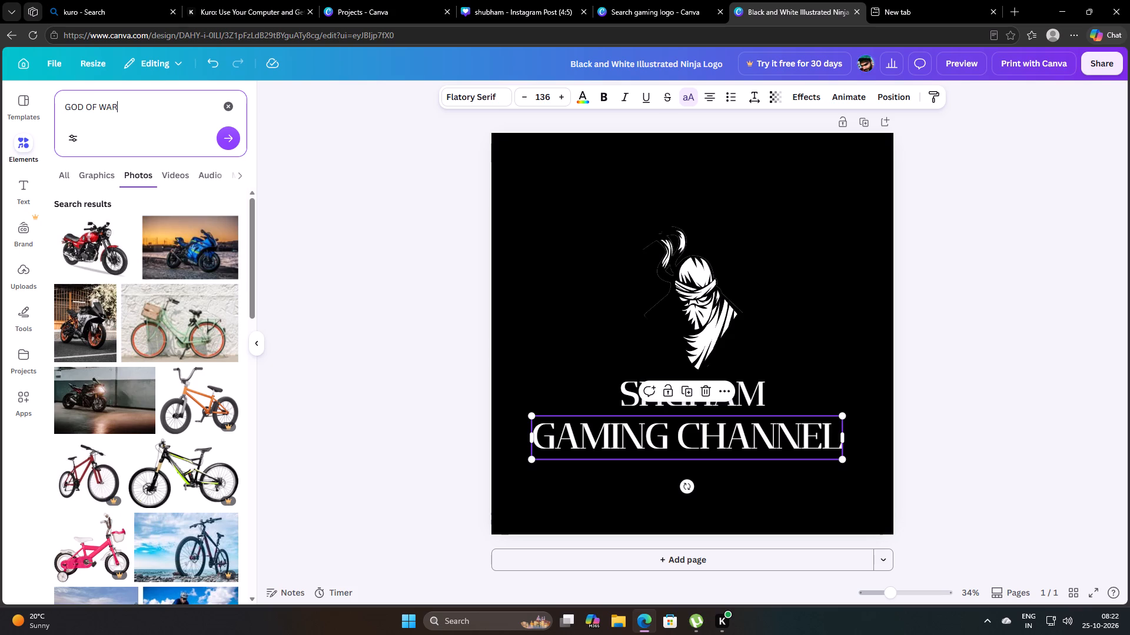
{"action": "key", "text": "Return"}
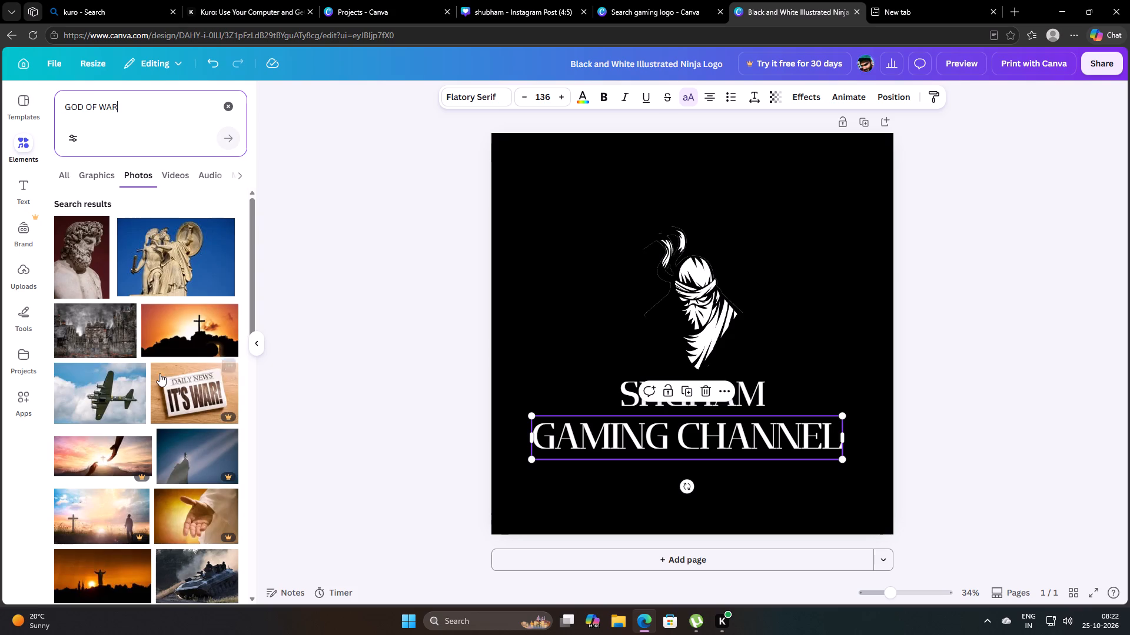
Search the photo elements for LOGO and browse the results.
{"action": "left_click_drag", "start_coordinate": [109, 125], "coordinate": [30, 124]}
{"action": "left_click_drag", "start_coordinate": [125, 115], "coordinate": [85, 102]}
{"action": "left_click_drag", "start_coordinate": [129, 106], "coordinate": [25, 103]}
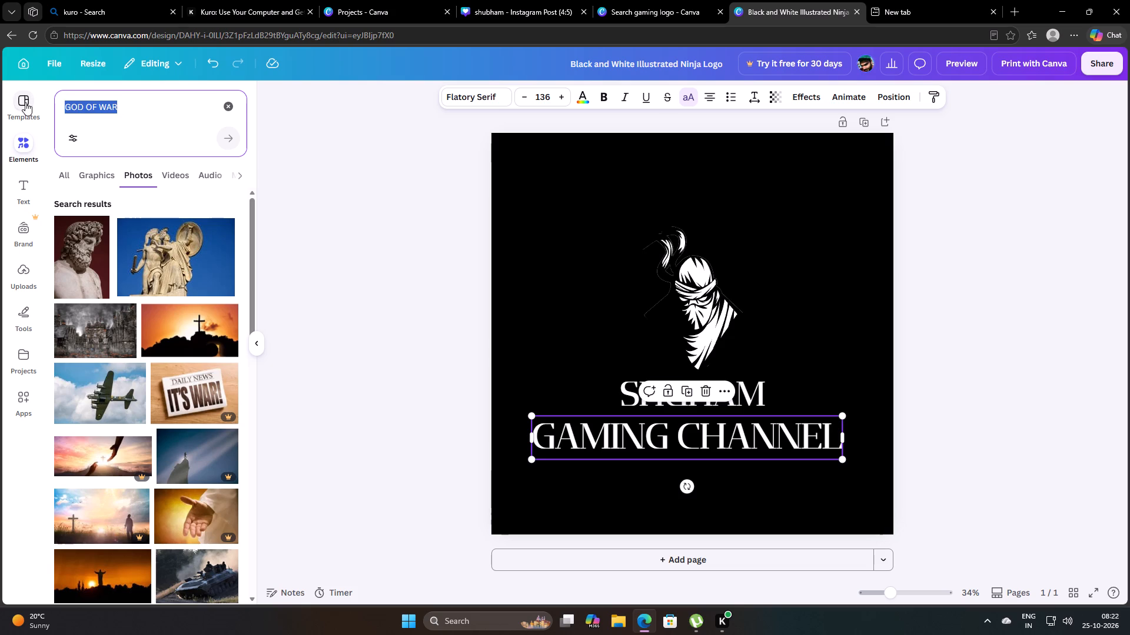
{"action": "key", "text": "BackSpace"}
{"action": "type", "text": "LOGO"}
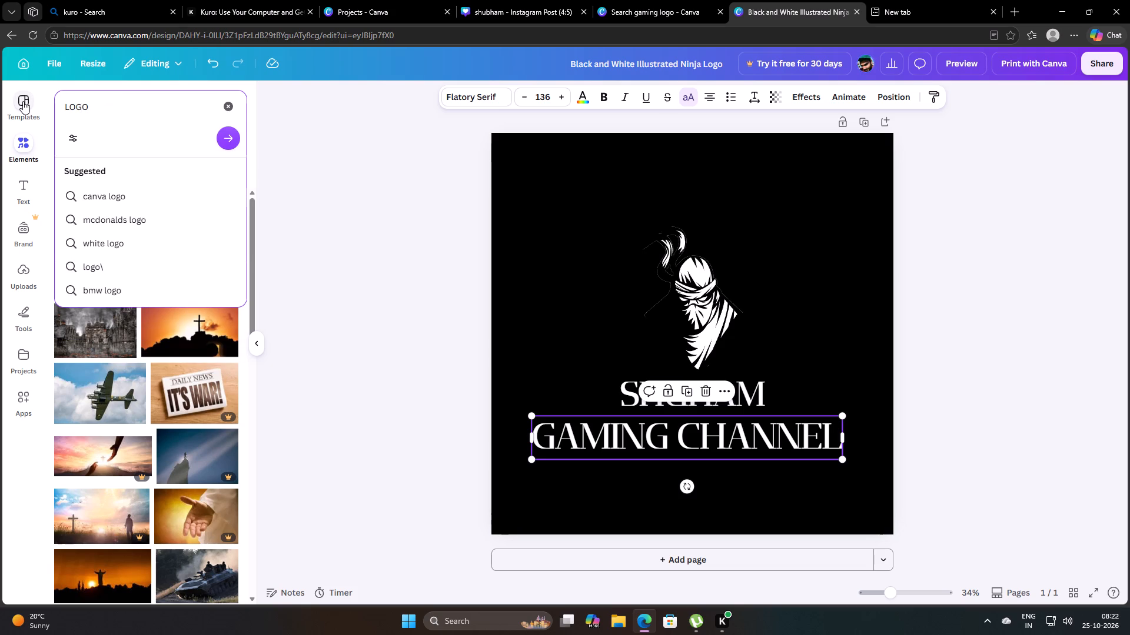
{"action": "key", "text": "Return"}
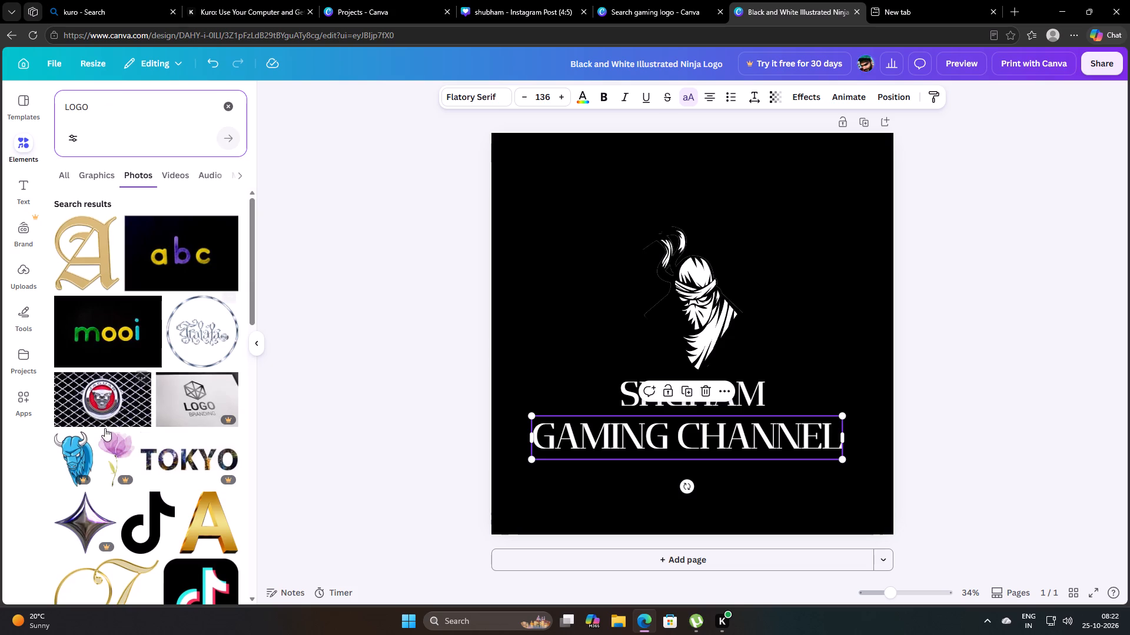
{"action": "scroll", "coordinate": [131, 510], "scroll_direction": "down", "scroll_amount": 3}
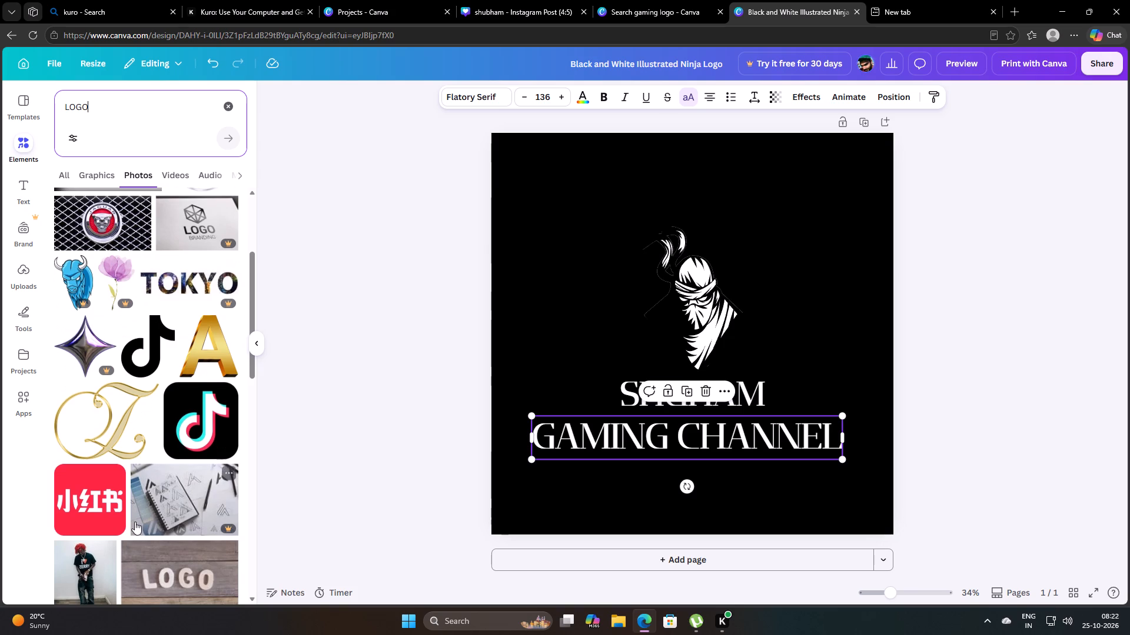
{"action": "scroll", "coordinate": [135, 522], "scroll_direction": "down", "scroll_amount": 3}
{"action": "scroll", "coordinate": [135, 522], "scroll_direction": "up", "scroll_amount": 1}
{"action": "scroll", "coordinate": [135, 522], "scroll_direction": "down", "scroll_amount": 4}
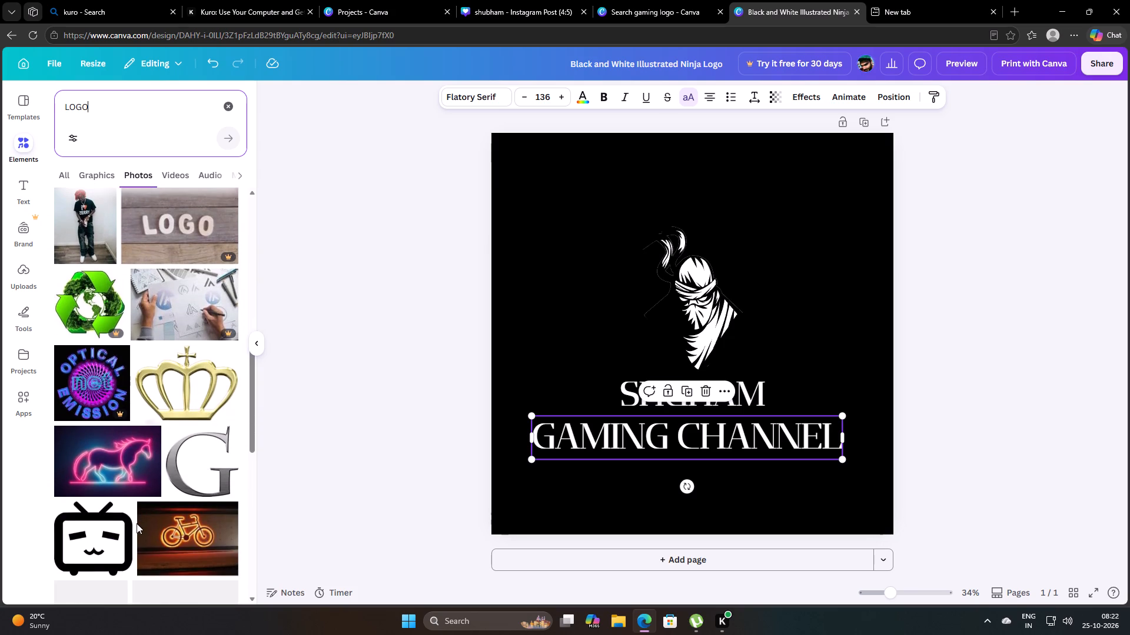
{"action": "scroll", "coordinate": [137, 523], "scroll_direction": "up", "scroll_amount": 6}
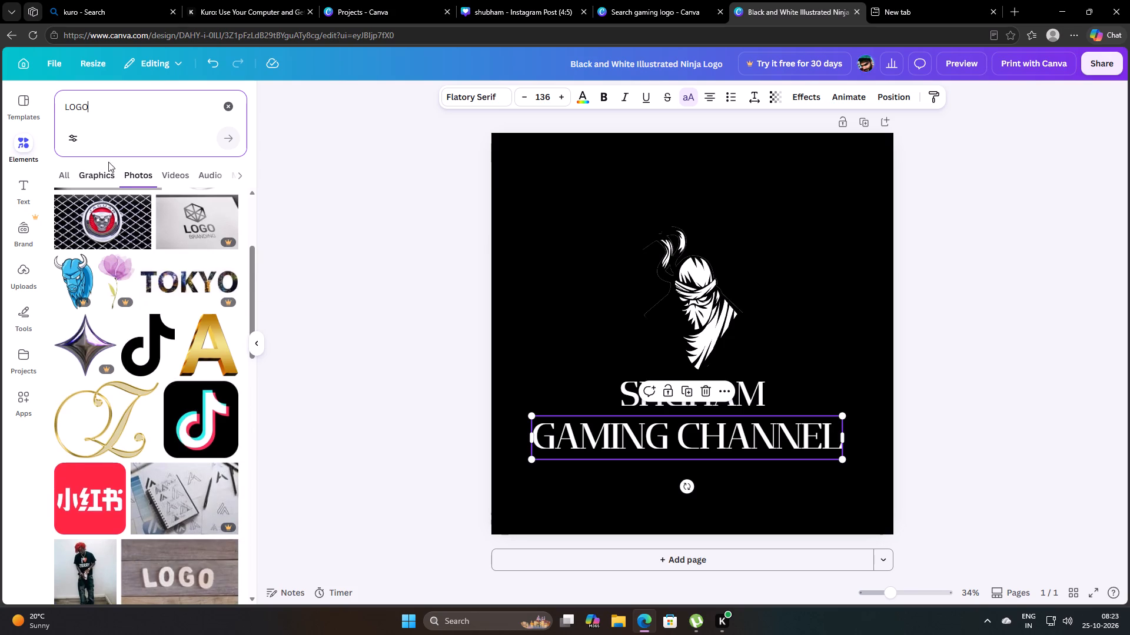
Search the photos for S LOGO and add the neon horse photo to the page, placed over the ninja graphic.
{"action": "left_click", "coordinate": [84, 123]}
{"action": "left_click", "coordinate": [61, 102]}
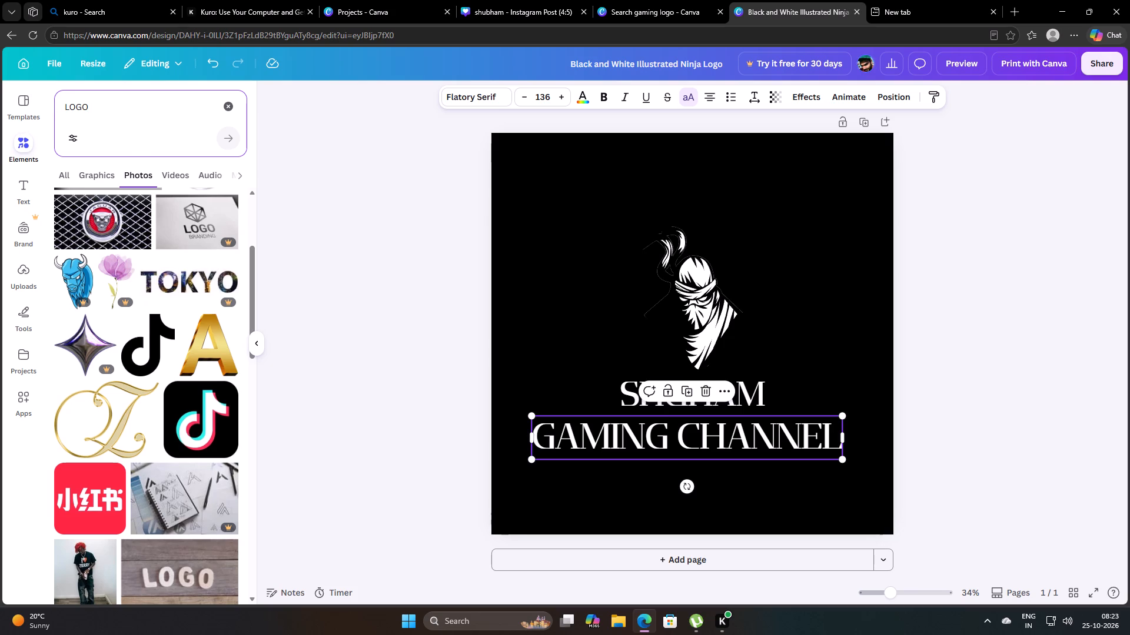
{"action": "left_click", "coordinate": [66, 103]}
{"action": "key", "text": "s"}
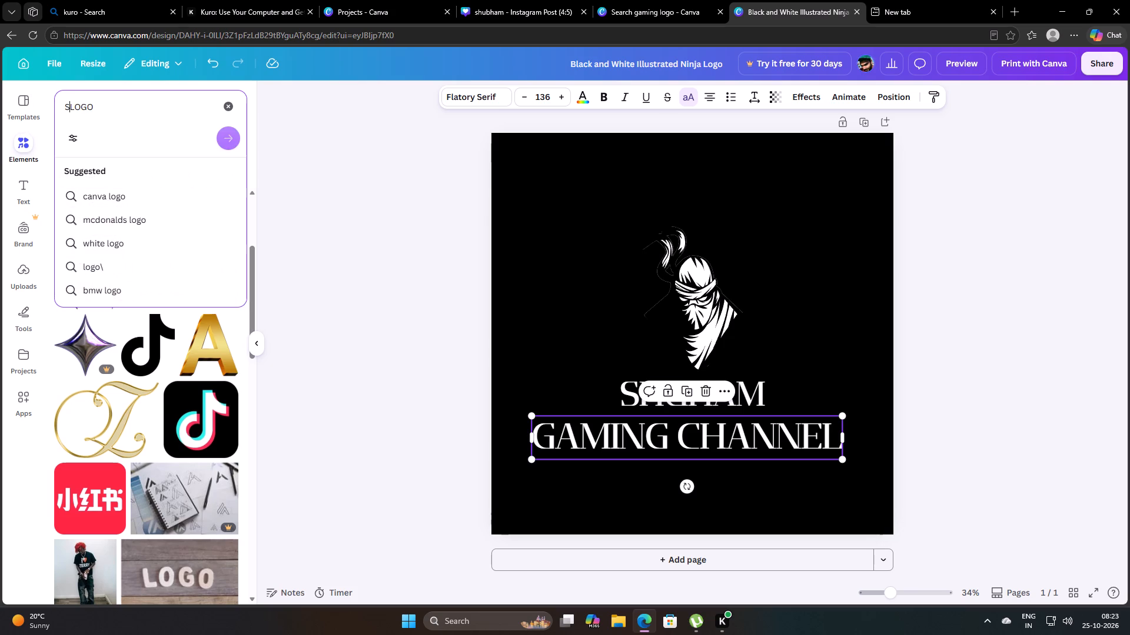
{"action": "key", "text": "space"}
{"action": "key", "text": "Return"}
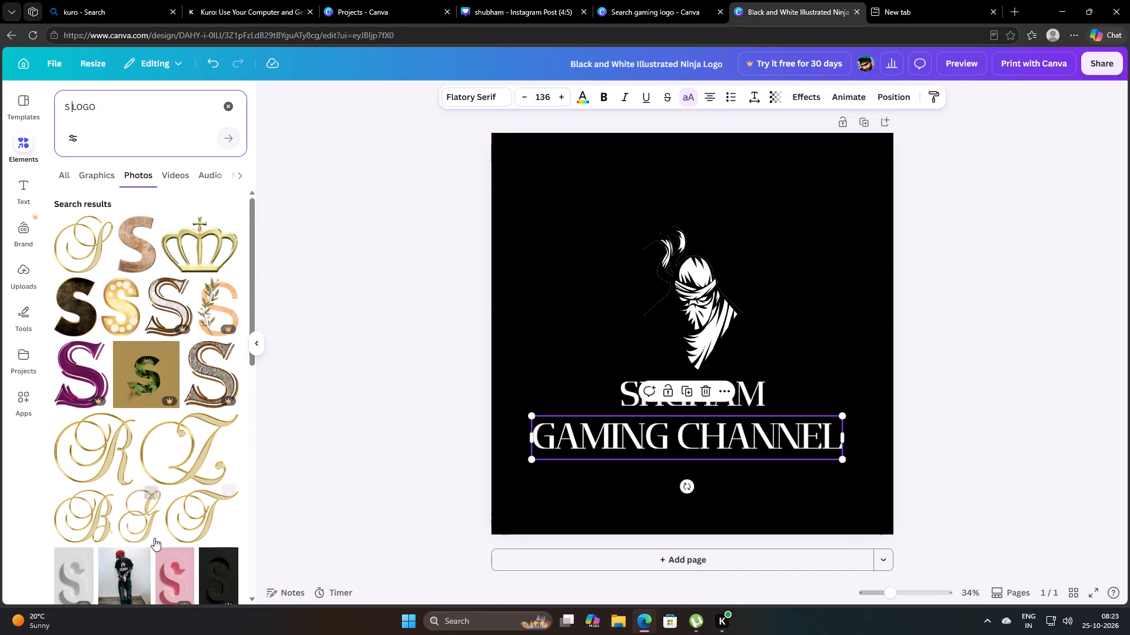
{"action": "scroll", "coordinate": [152, 538], "scroll_direction": "down", "scroll_amount": 7}
{"action": "left_click", "coordinate": [115, 308]}
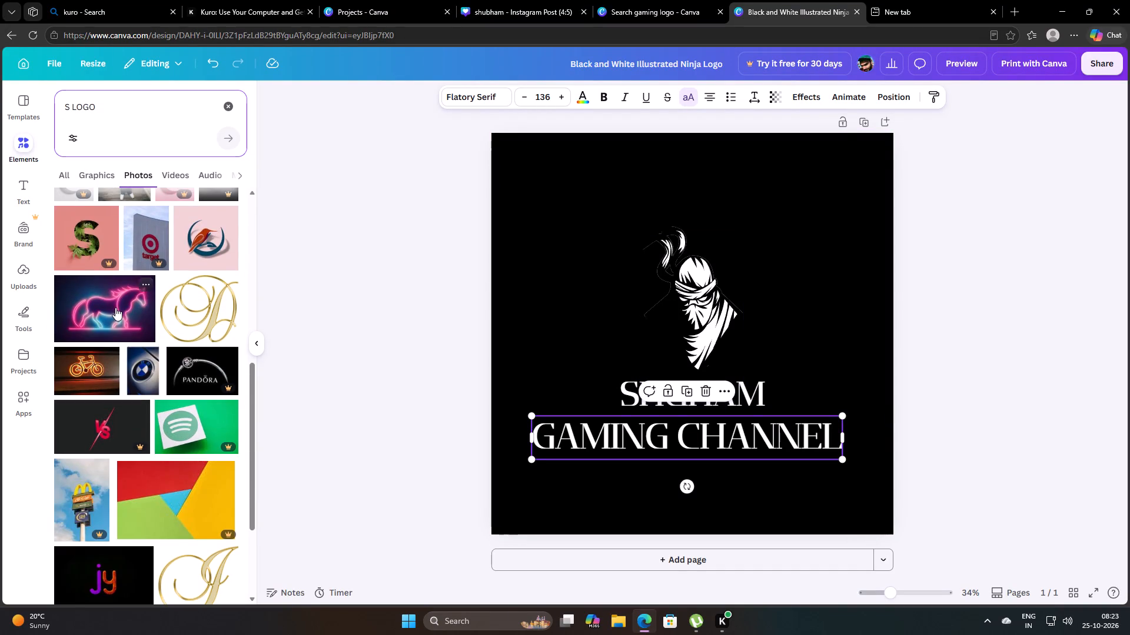
{"action": "left_click_drag", "start_coordinate": [685, 309], "coordinate": [675, 241]}
{"action": "left_click_drag", "start_coordinate": [729, 321], "coordinate": [734, 332]}
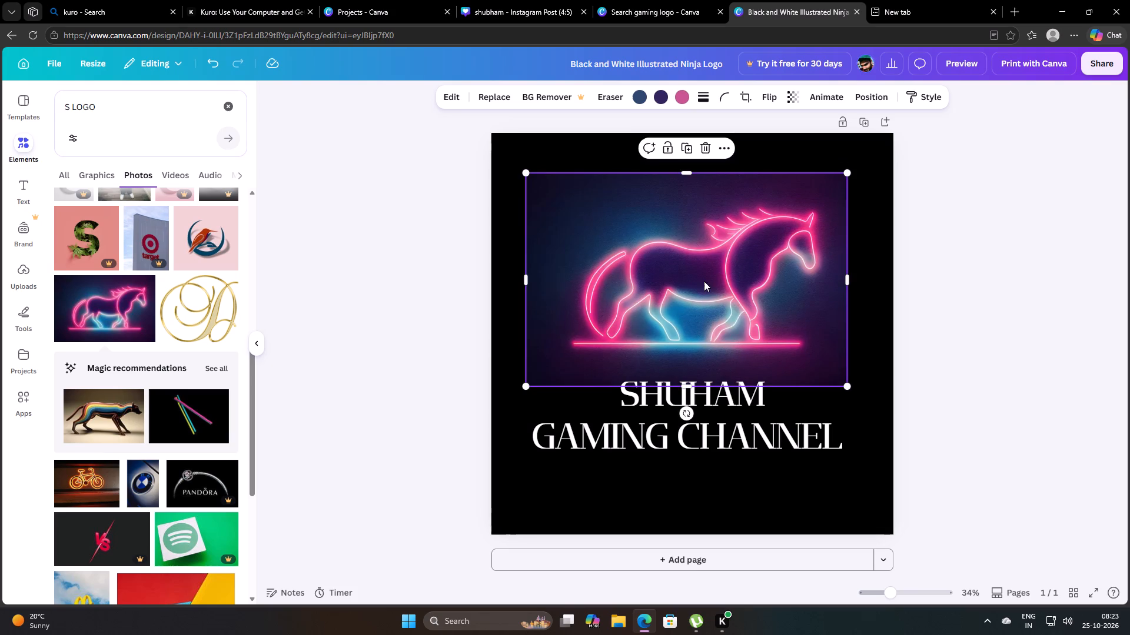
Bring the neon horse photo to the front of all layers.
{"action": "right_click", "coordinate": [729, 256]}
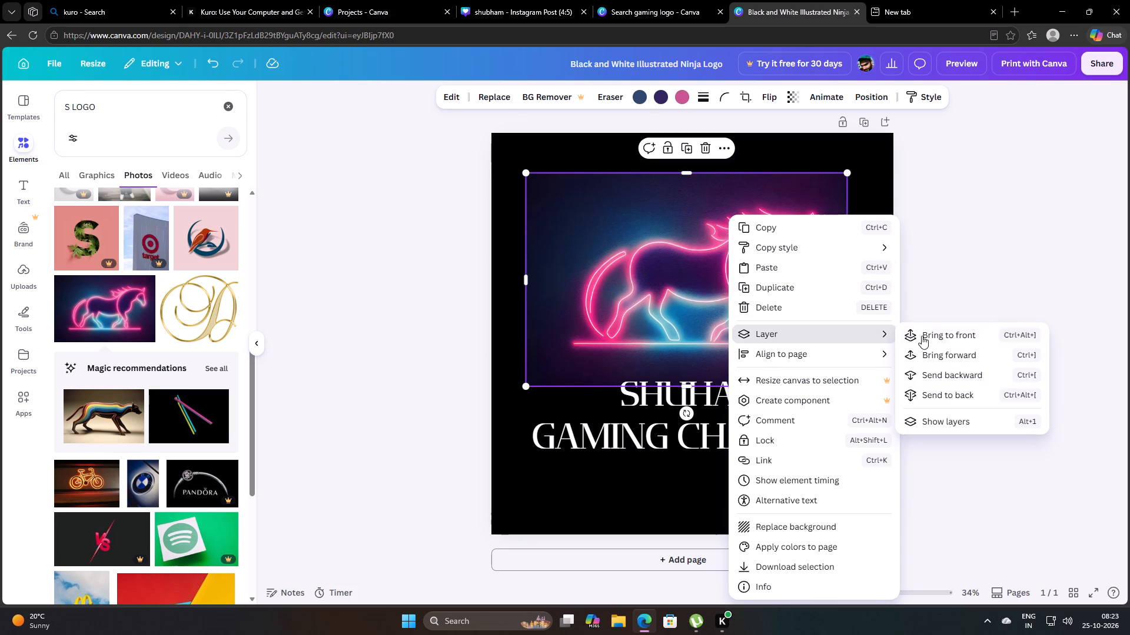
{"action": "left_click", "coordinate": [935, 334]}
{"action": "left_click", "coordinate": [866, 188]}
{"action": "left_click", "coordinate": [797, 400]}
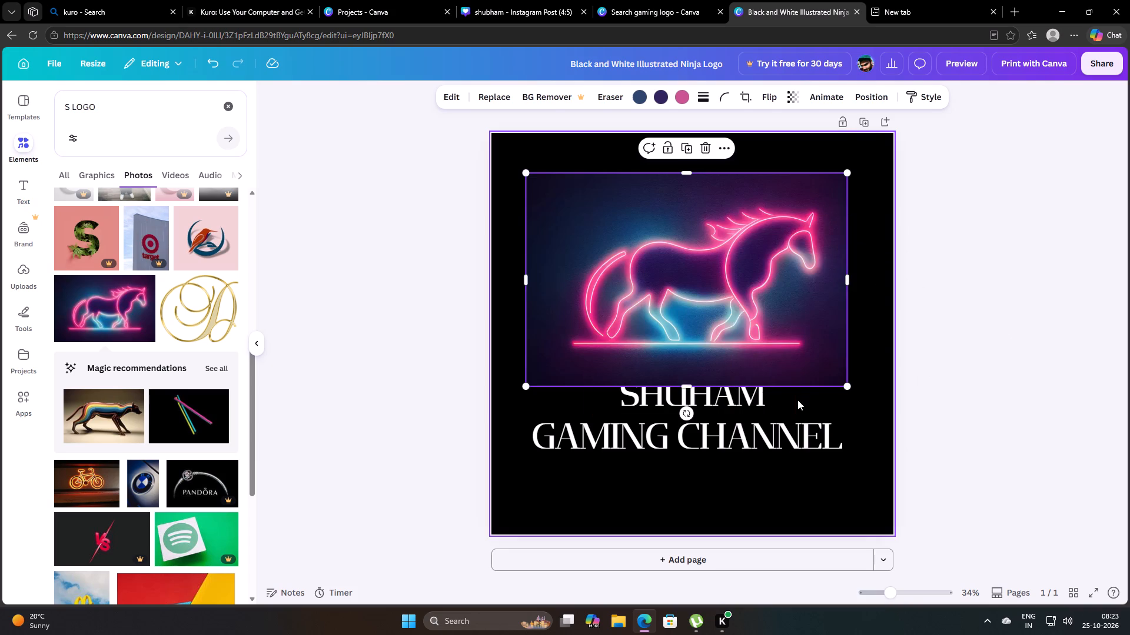
Send the neon horse photo backward until it lies behind the ninja graphic and the SHUHAM text.
{"action": "right_click", "coordinate": [708, 268]}
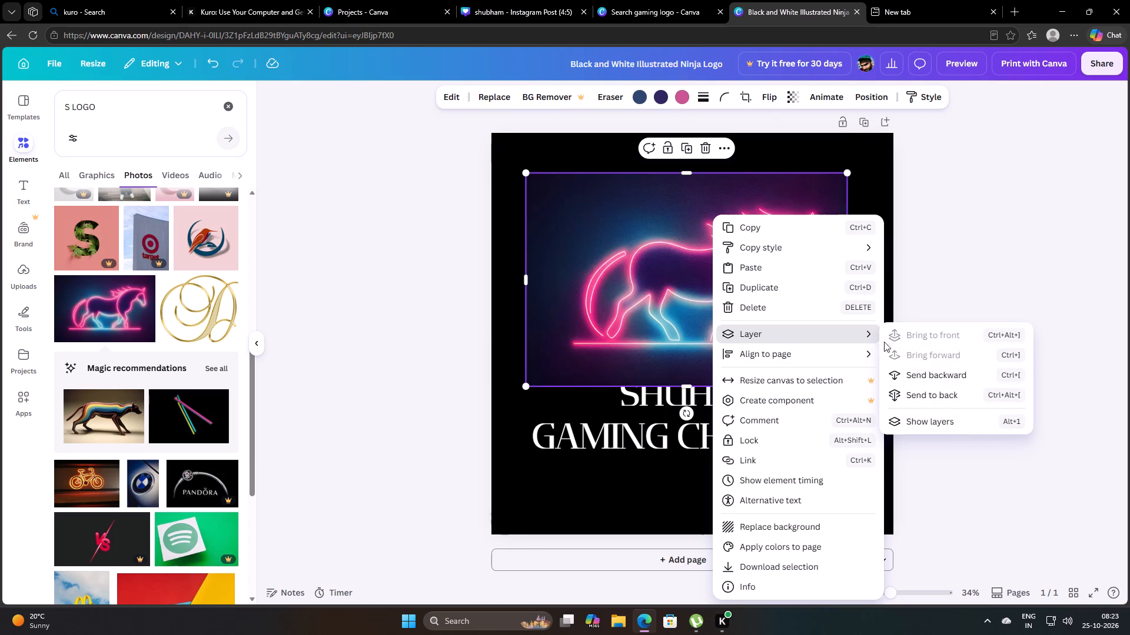
{"action": "left_click", "coordinate": [949, 377]}
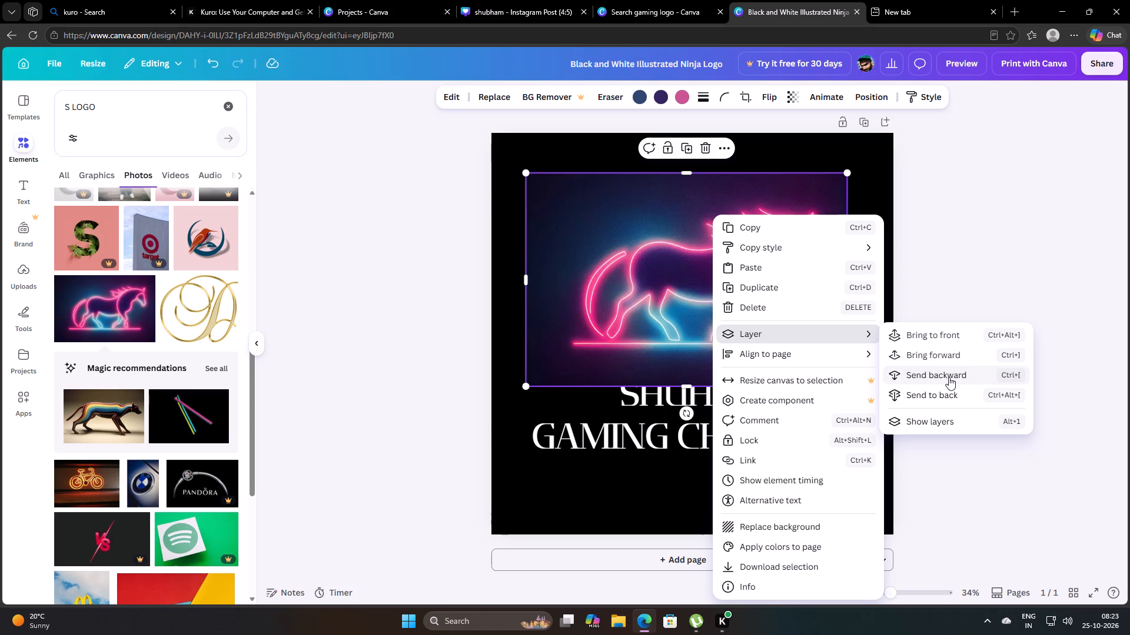
{"action": "left_click", "coordinate": [948, 377]}
{"action": "left_click", "coordinate": [935, 374]}
{"action": "left_click", "coordinate": [669, 315]}
Move the neon horse photo slightly up so its lower edge sits just above the SHUHAM text, and deselect it.
{"action": "left_click_drag", "start_coordinate": [679, 313], "coordinate": [677, 295]}
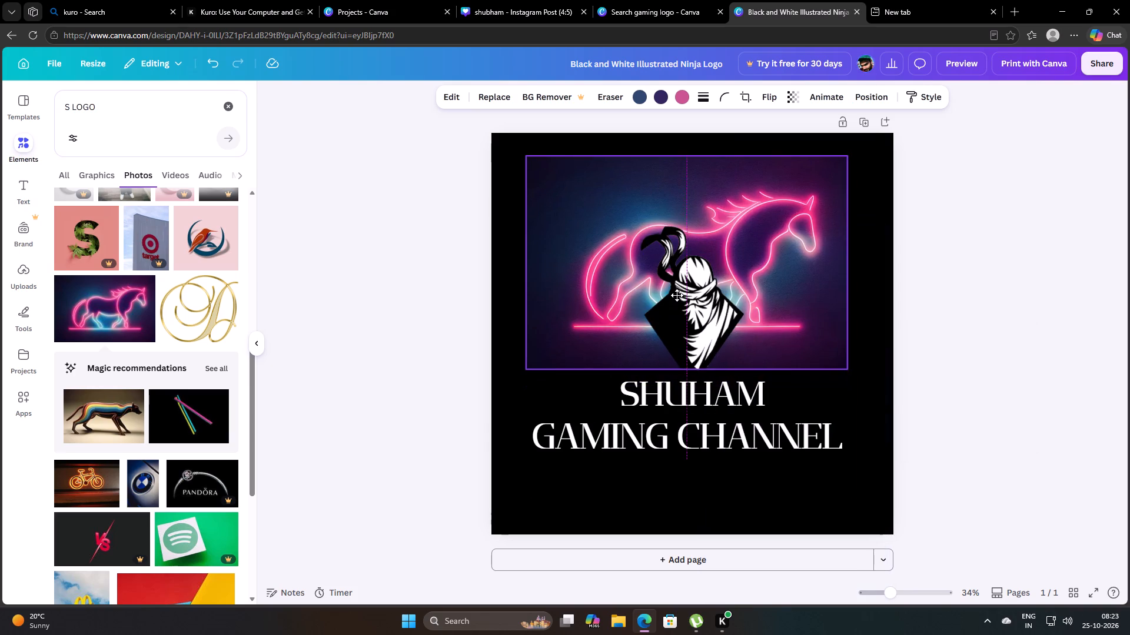
{"action": "left_click_drag", "start_coordinate": [677, 295], "coordinate": [677, 305]}
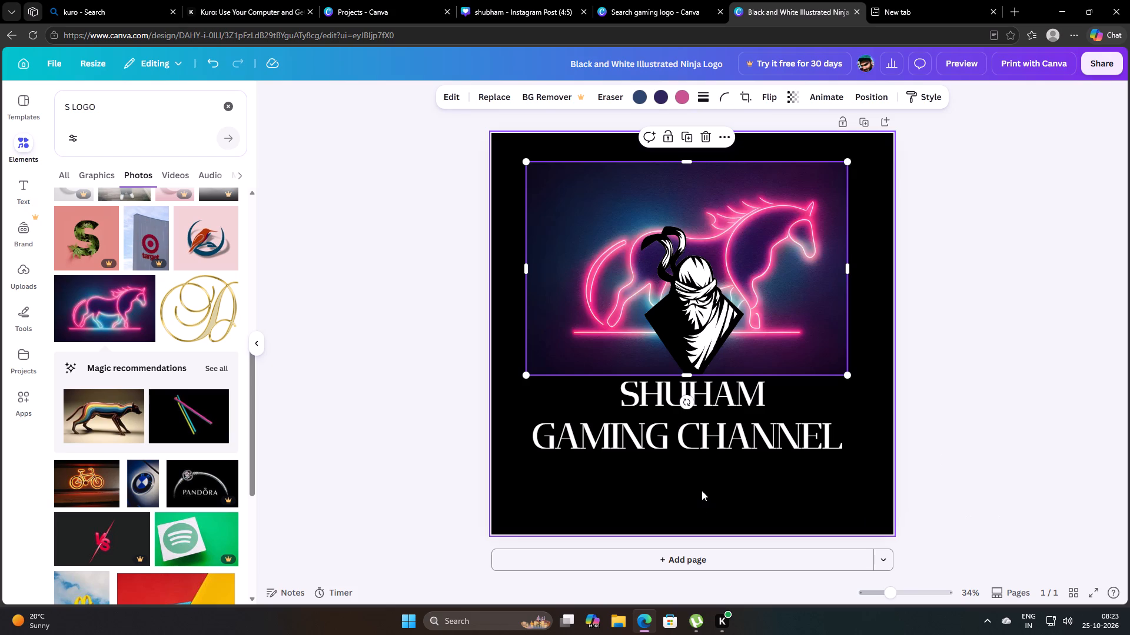
{"action": "left_click", "coordinate": [709, 496]}
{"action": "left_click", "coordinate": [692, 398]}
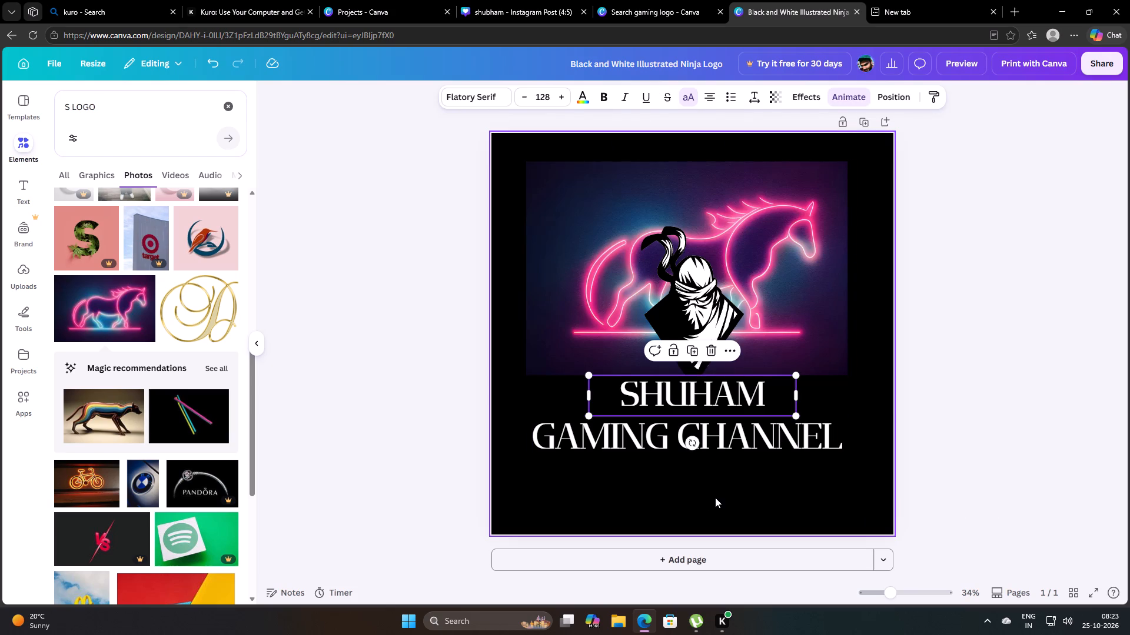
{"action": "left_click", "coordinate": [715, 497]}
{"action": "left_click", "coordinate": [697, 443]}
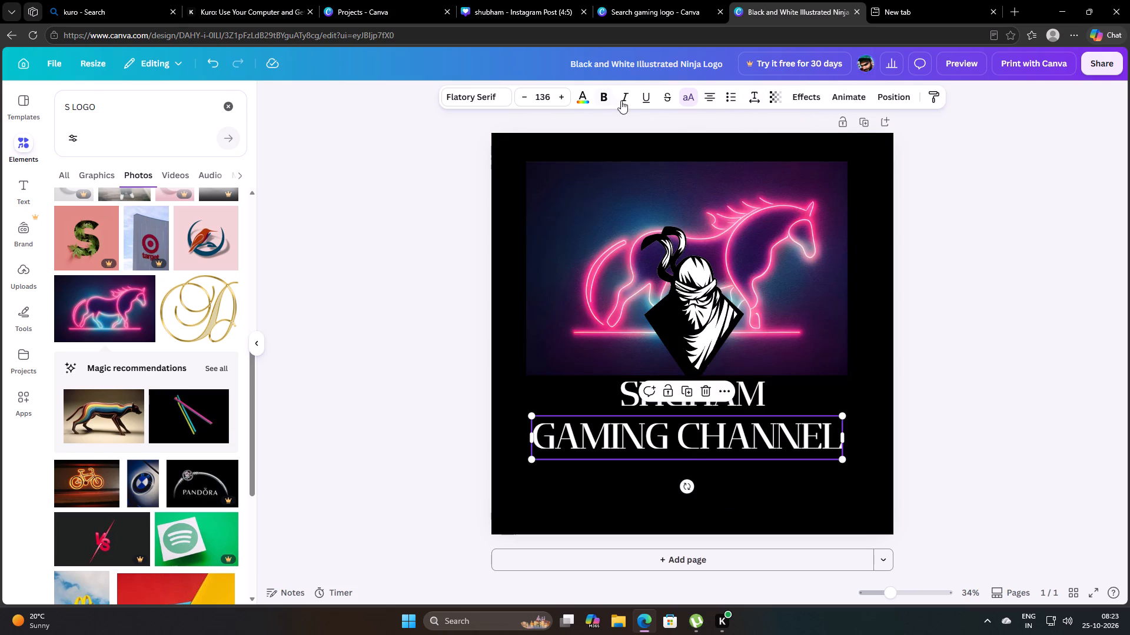
Add the black "Happy BIRTHDAY" font combination to the logo page.
{"action": "left_click", "coordinate": [22, 193]}
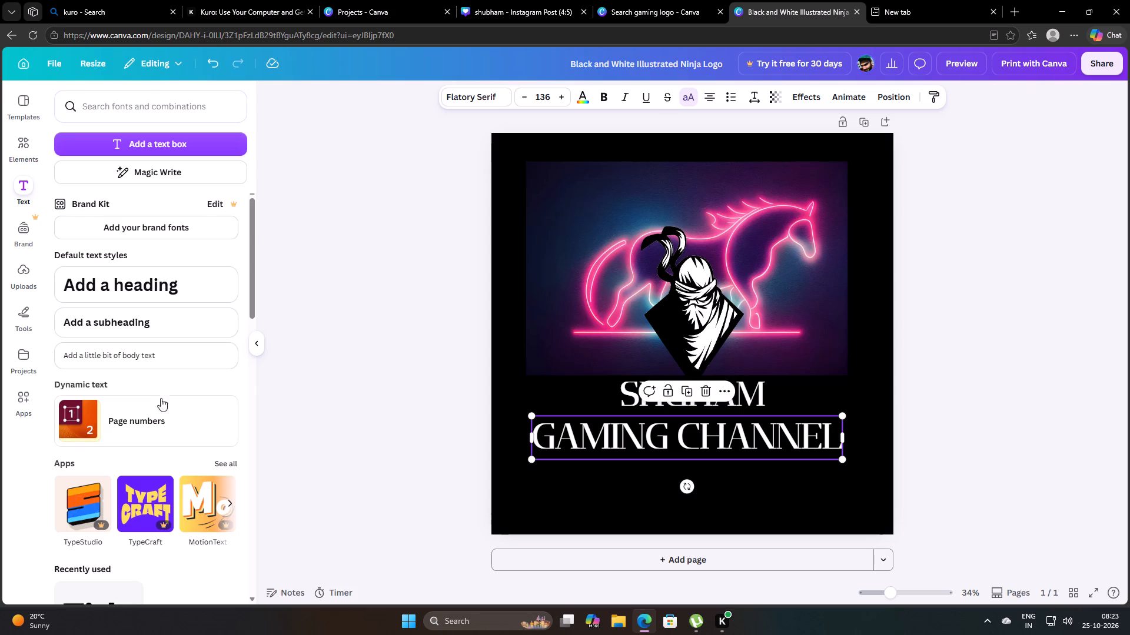
{"action": "scroll", "coordinate": [147, 408], "scroll_direction": "down", "scroll_amount": 12}
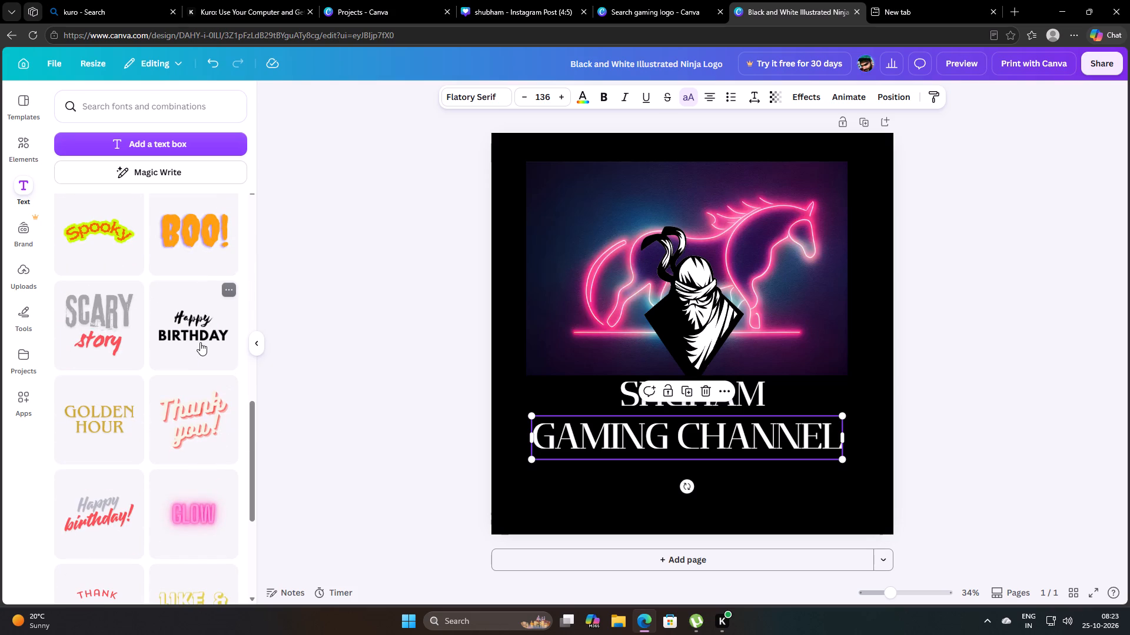
{"action": "left_click", "coordinate": [200, 342]}
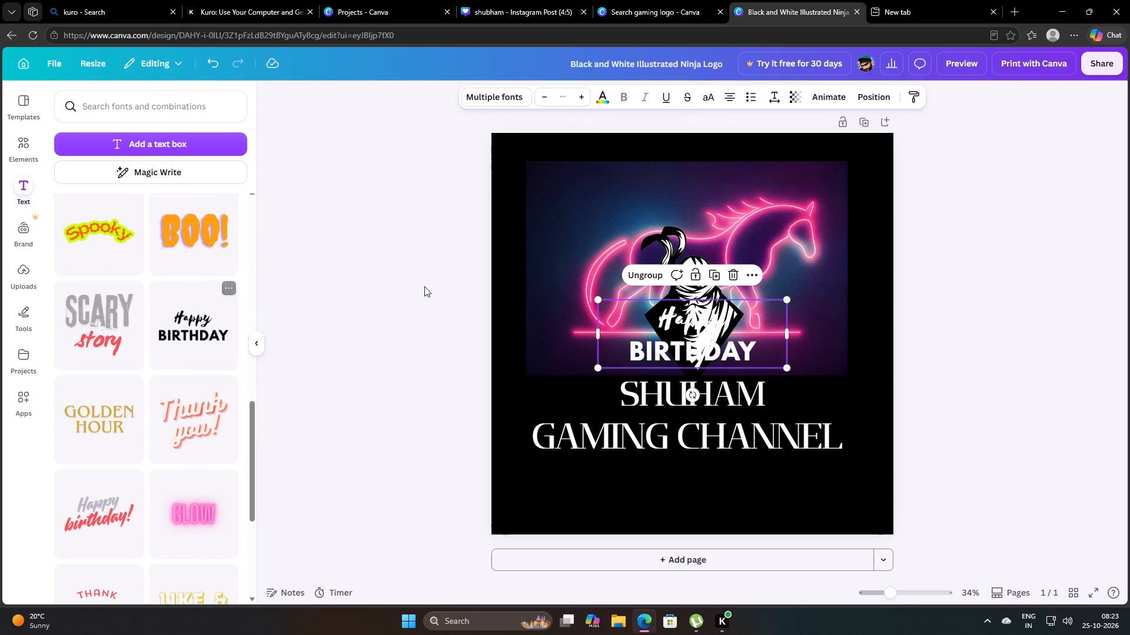
Delete the "Happy BIRTHDAY" font combination from the logo page.
{"action": "left_click", "coordinate": [737, 276]}
Search the fonts and font combinations for "GAMING LOGO".
{"action": "scroll", "coordinate": [46, 428], "scroll_direction": "down", "scroll_amount": 4}
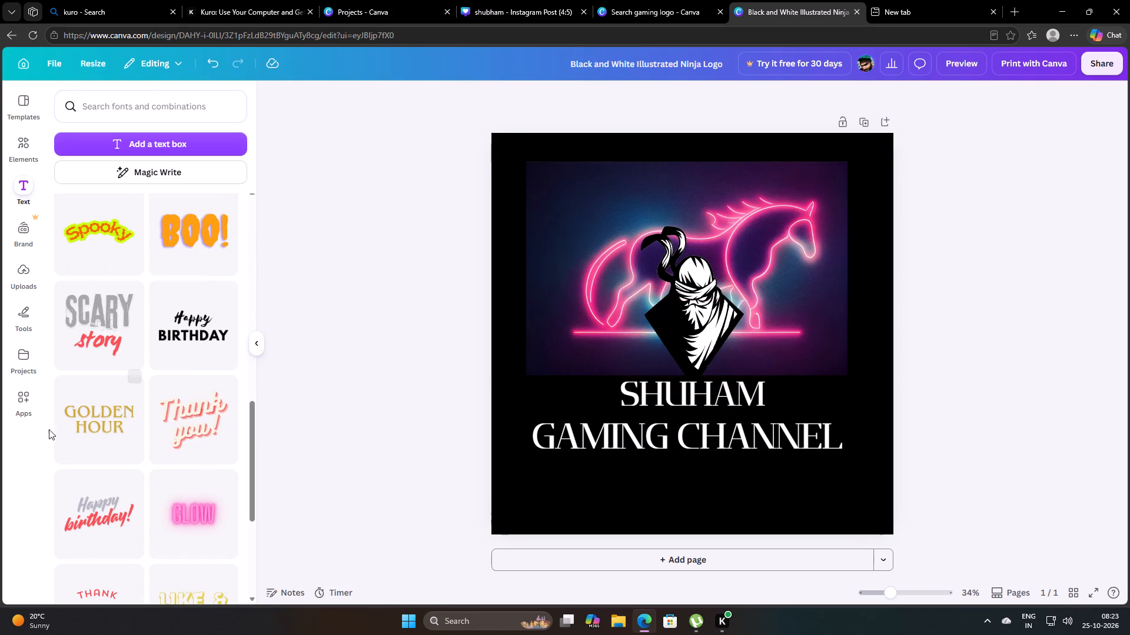
{"action": "scroll", "coordinate": [205, 163], "scroll_direction": "up", "scroll_amount": 3}
{"action": "left_click", "coordinate": [182, 112]}
{"action": "type", "text": "GAMING LO"}
{"action": "type", "text": "GO"}
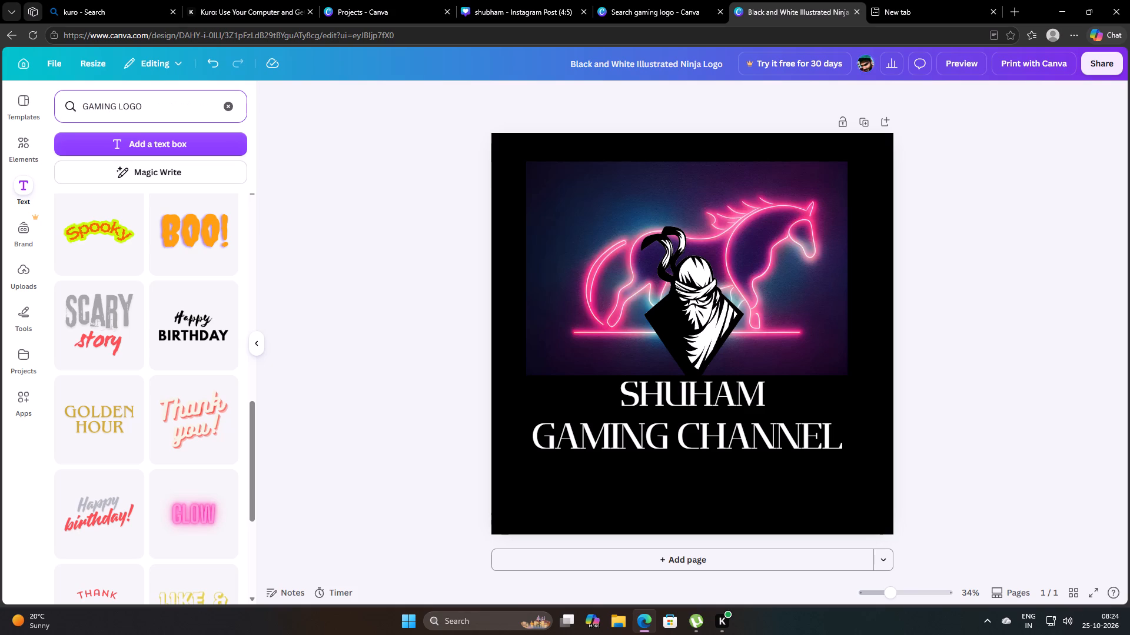
{"action": "key", "text": "Return"}
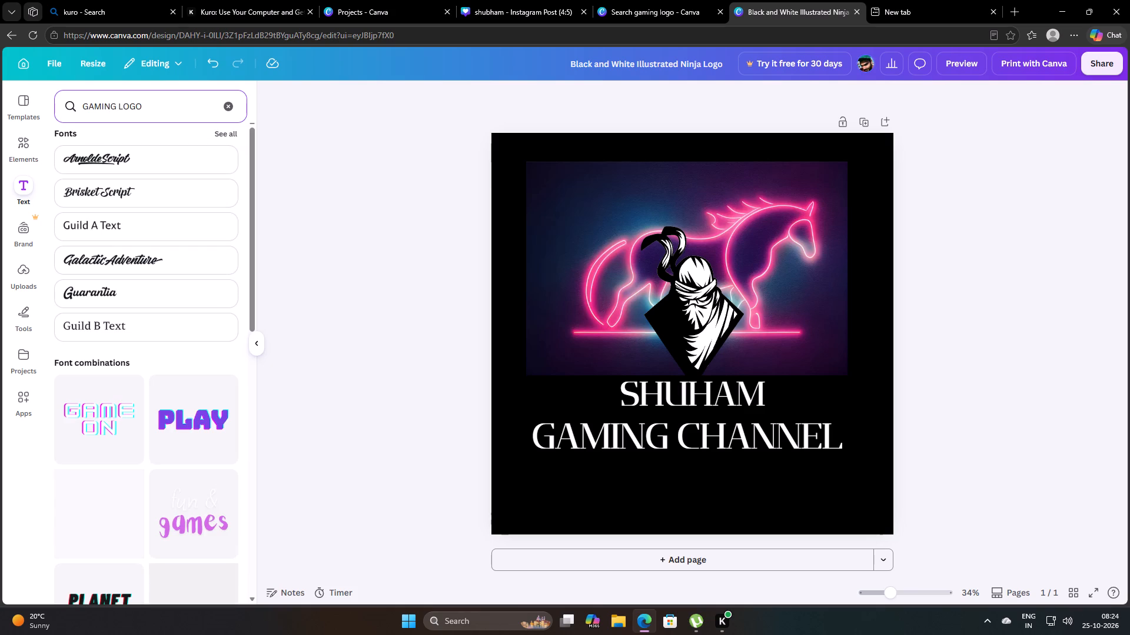
Add the purple "PLAY" font combination, place it centred just below the GAMING CHANNEL text, and deselect it.
{"action": "left_click", "coordinate": [209, 420]}
{"action": "left_click_drag", "start_coordinate": [675, 344], "coordinate": [675, 462]}
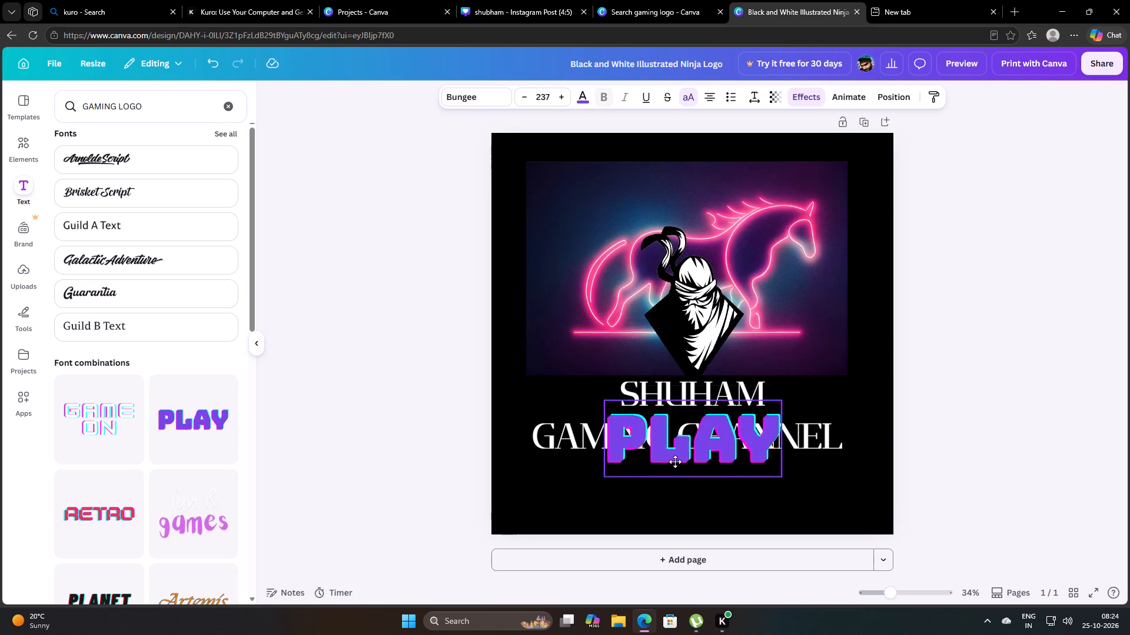
{"action": "left_click_drag", "start_coordinate": [675, 462], "coordinate": [679, 489]}
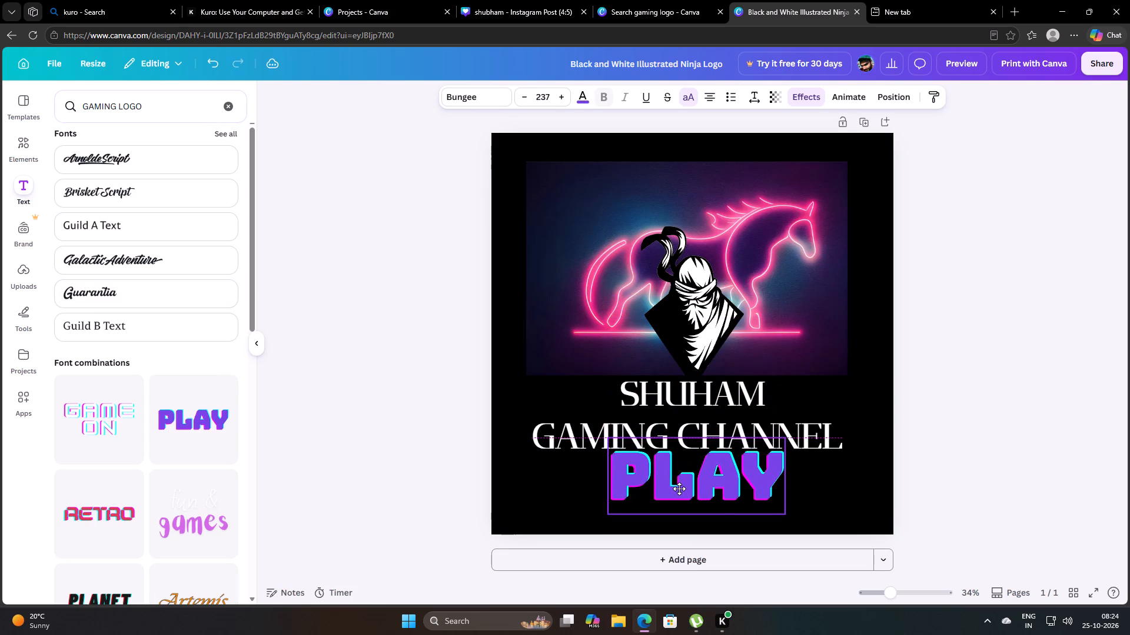
{"action": "left_click_drag", "start_coordinate": [679, 489], "coordinate": [680, 489]}
{"action": "left_click", "coordinate": [837, 496]}
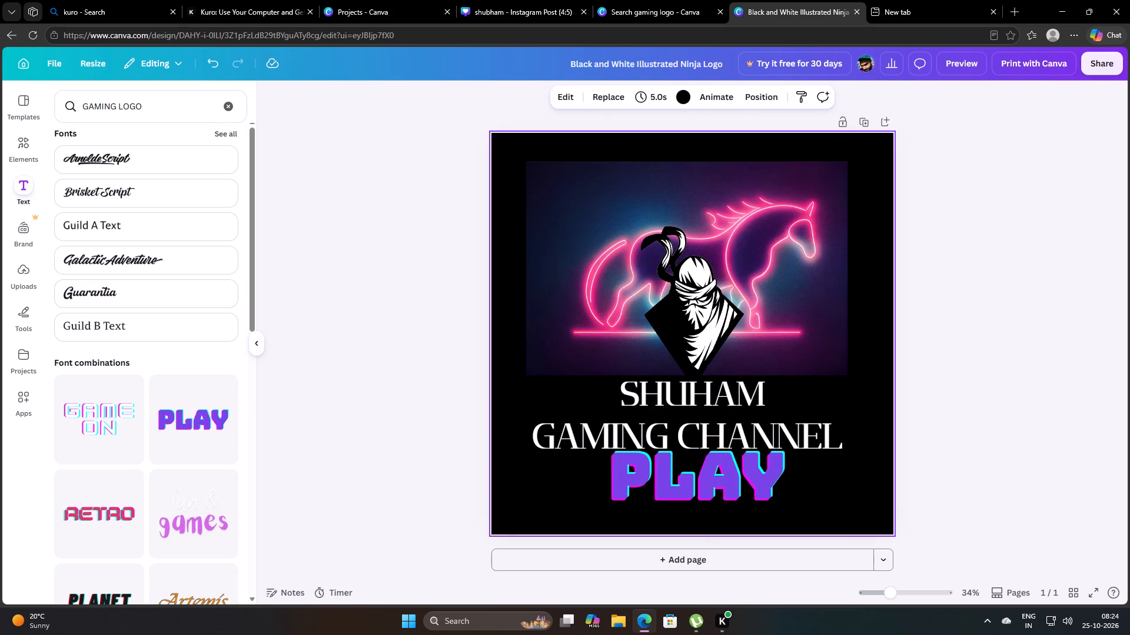